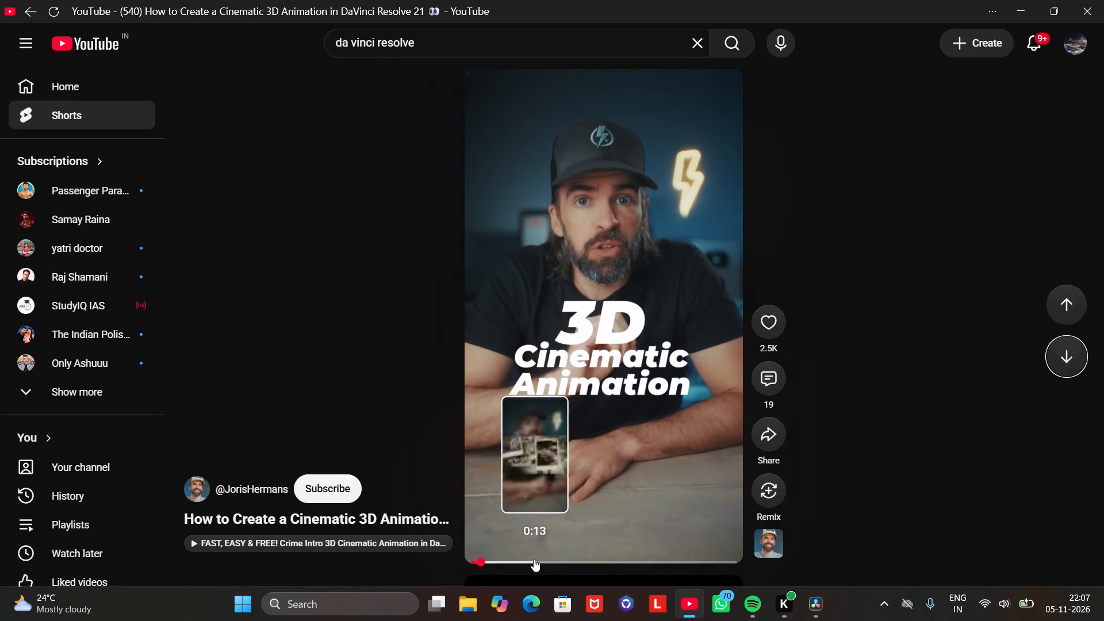
Watch the short tutorial on creating a cinematic 3D animation in DaVinci Resolve 21, pausing it near the end.
{"action": "left_click", "coordinate": [512, 562]}
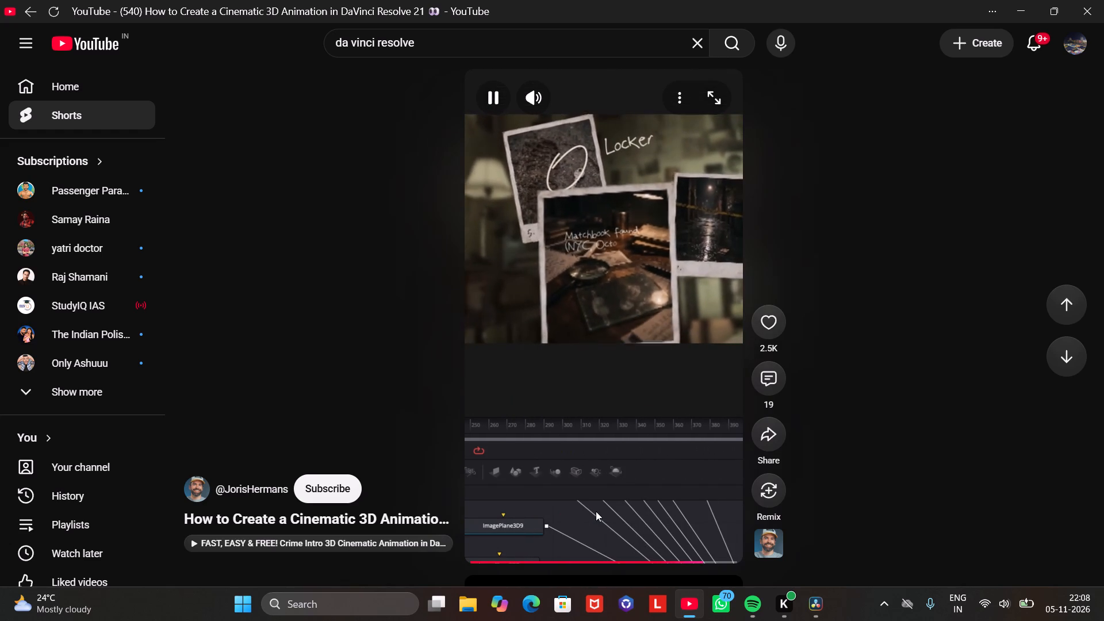
{"action": "left_click", "coordinate": [596, 511]}
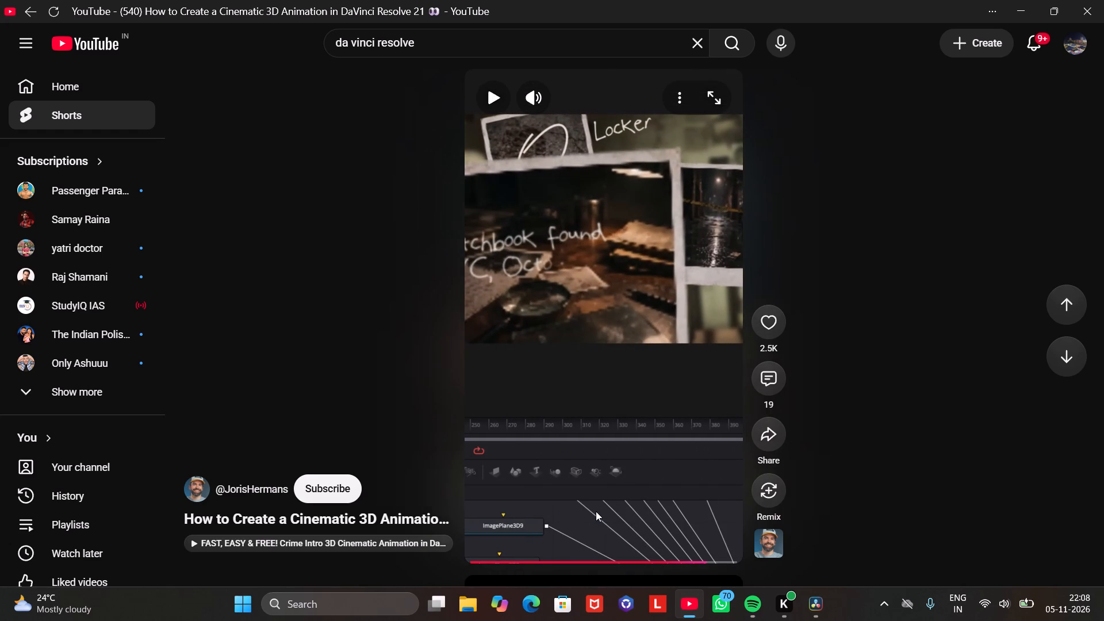
{"action": "left_click", "coordinate": [596, 511]}
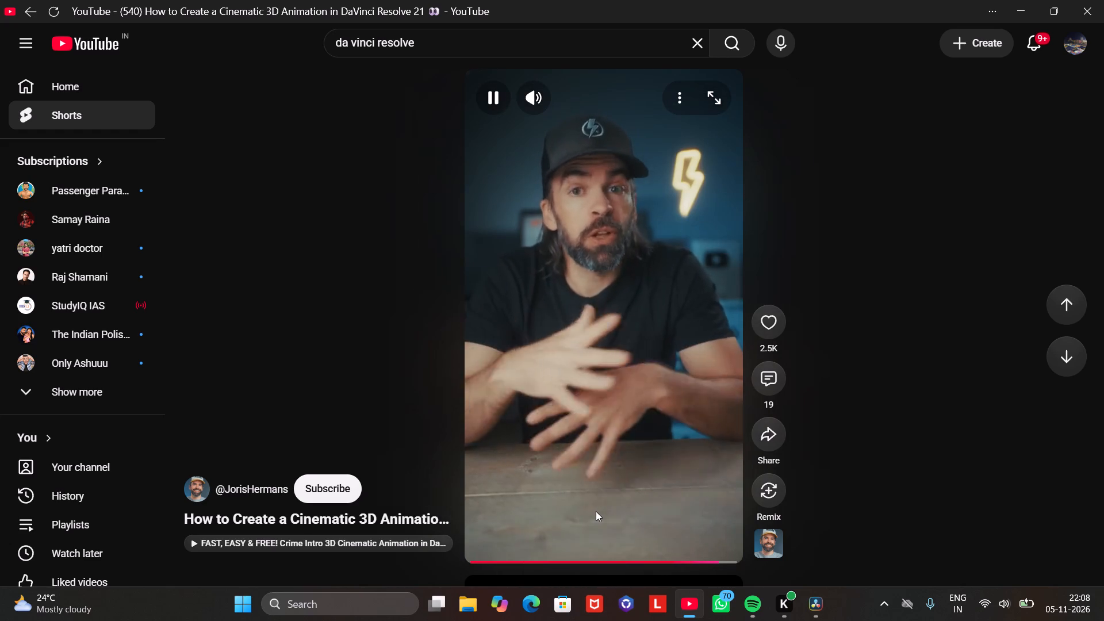
{"action": "left_click", "coordinate": [596, 511]}
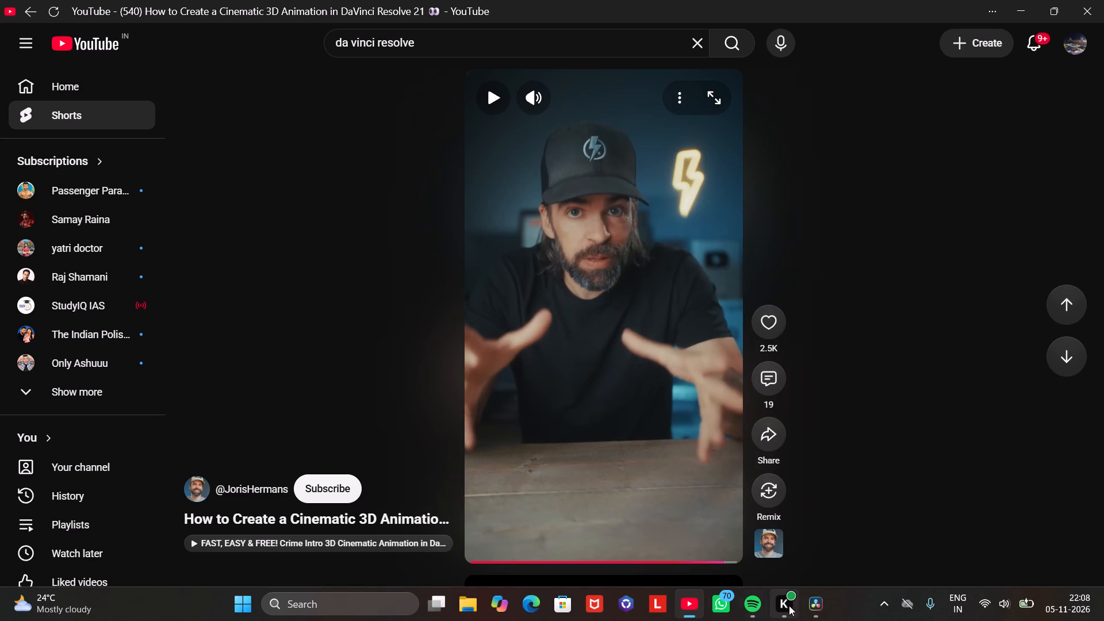
Switch to DaVinci Resolve and examine the Fusion node composition of New Project 5.
{"action": "left_click", "coordinate": [822, 607]}
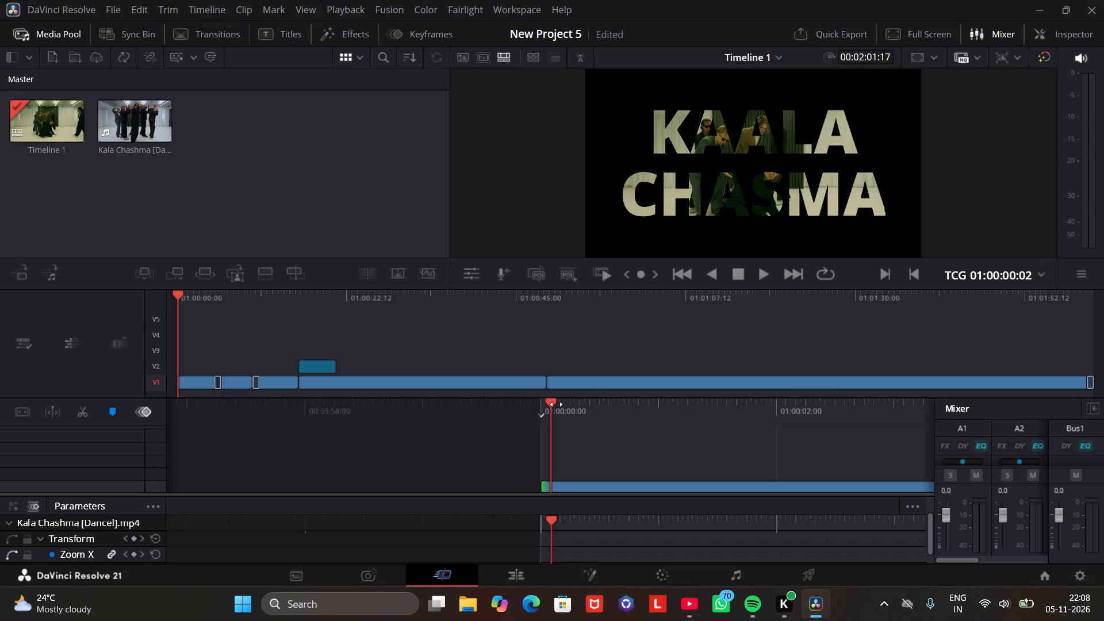
{"action": "left_click", "coordinate": [741, 574]}
{"action": "left_click", "coordinate": [603, 576]}
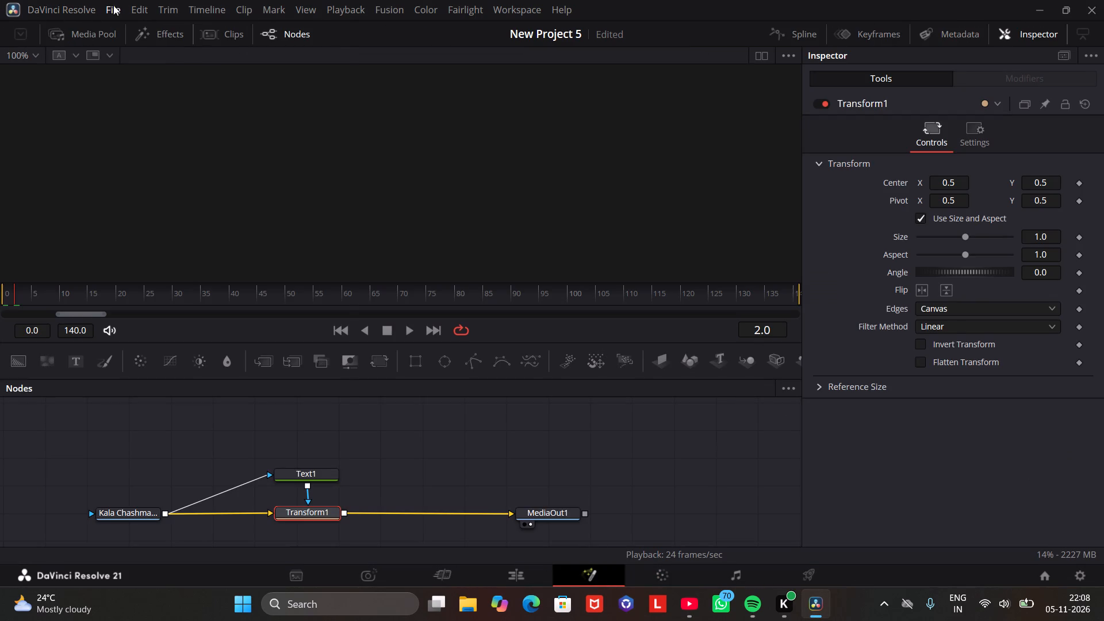
Open the recent project New Project 7 and look over its media and timeline on the Cut page.
{"action": "left_click", "coordinate": [114, 5]}
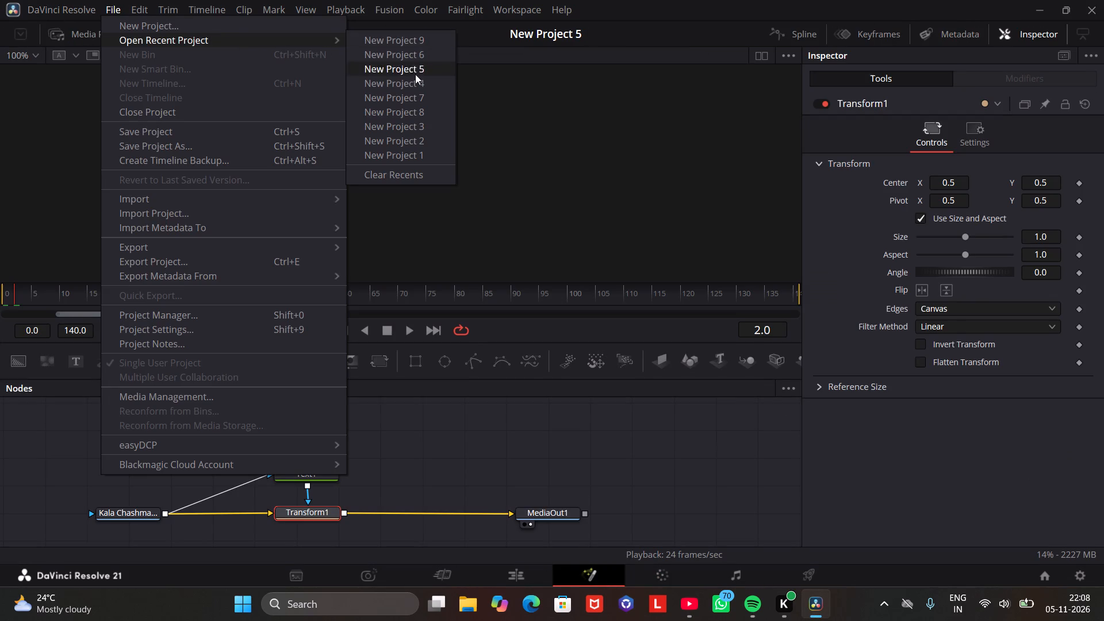
{"action": "left_click", "coordinate": [421, 90]}
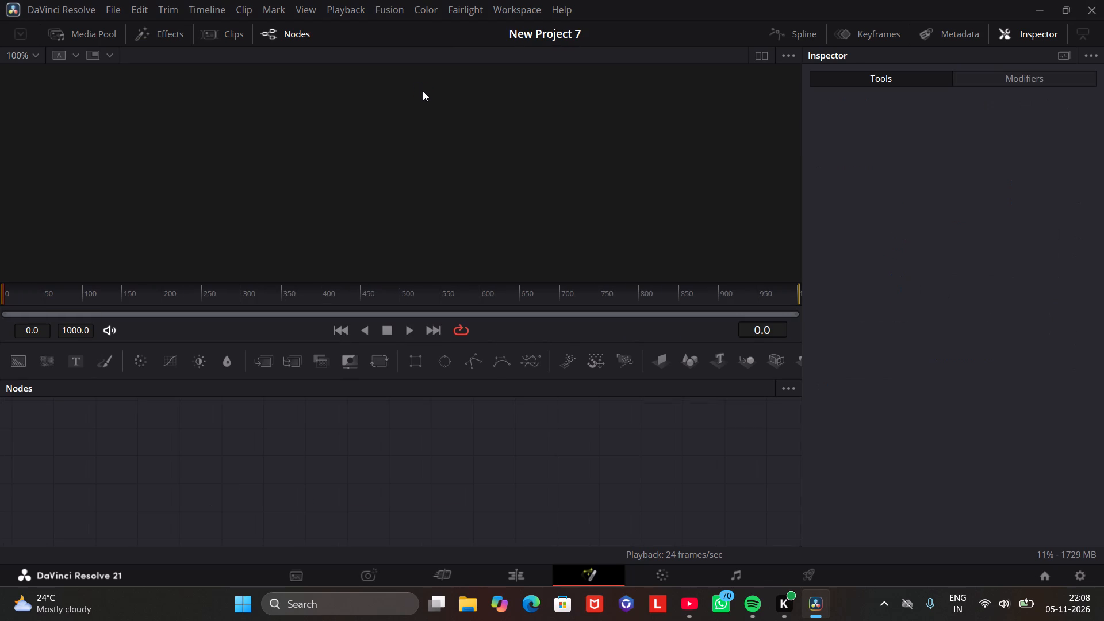
{"action": "left_click", "coordinate": [443, 576]}
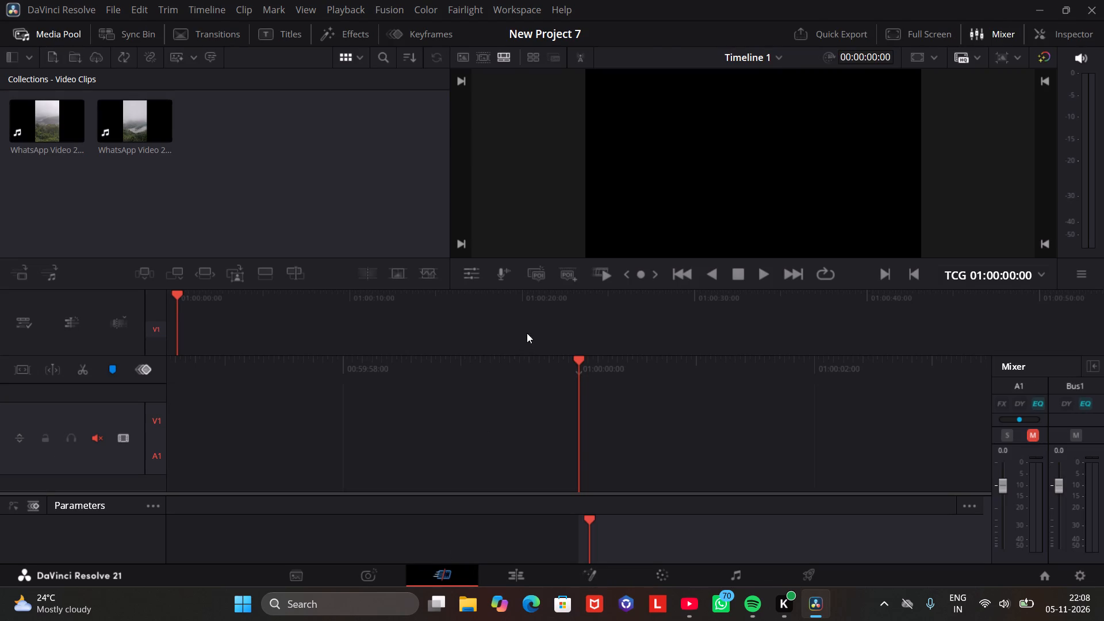
Open the recent project New Project 6.
{"action": "left_click", "coordinate": [117, 8]}
{"action": "left_click", "coordinate": [183, 42]}
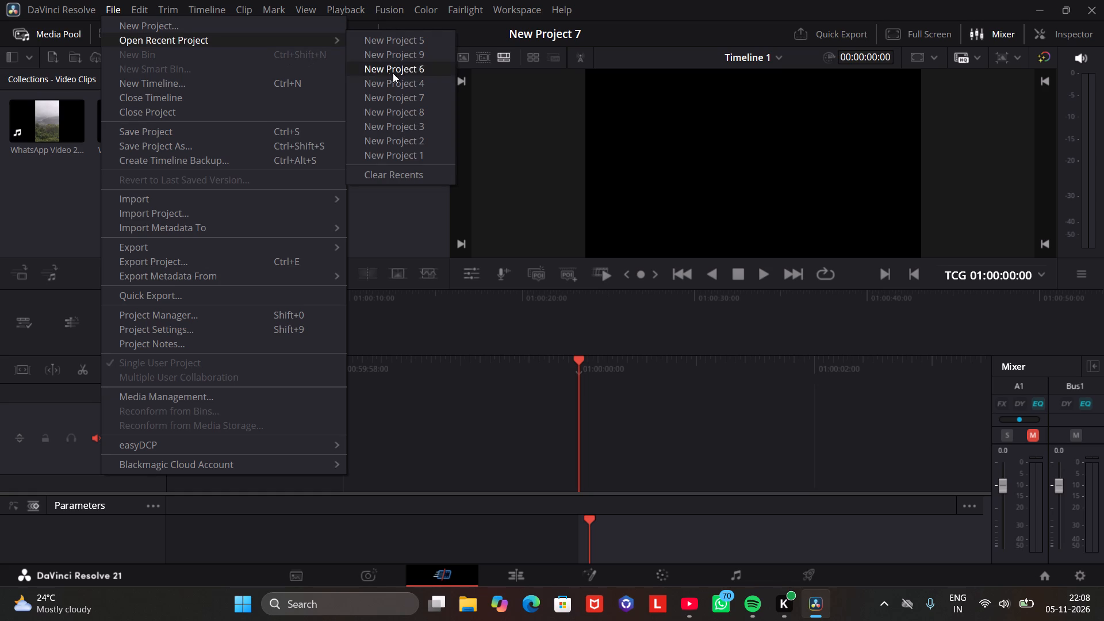
{"action": "left_click", "coordinate": [422, 69]}
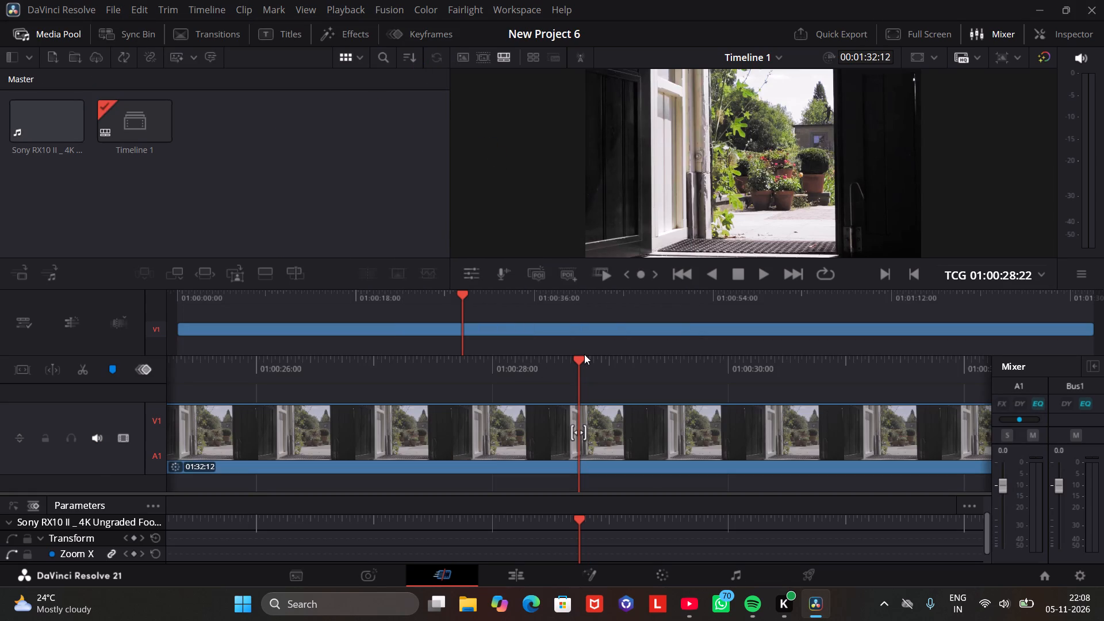
Scrub the Sony RX10 II footage backwards on the timeline to about 01:00:15:06.
{"action": "left_click_drag", "start_coordinate": [578, 366], "coordinate": [1099, 431]}
{"action": "left_click_drag", "start_coordinate": [577, 360], "coordinate": [907, 385]}
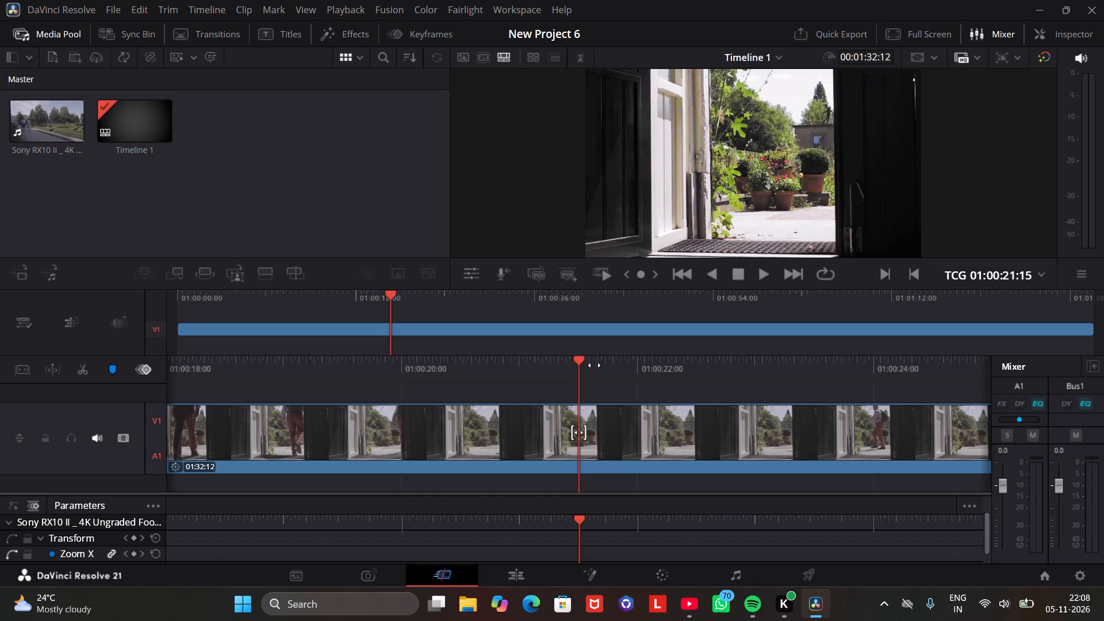
{"action": "left_click_drag", "start_coordinate": [579, 361], "coordinate": [1102, 396]}
{"action": "left_click", "coordinate": [574, 367]}
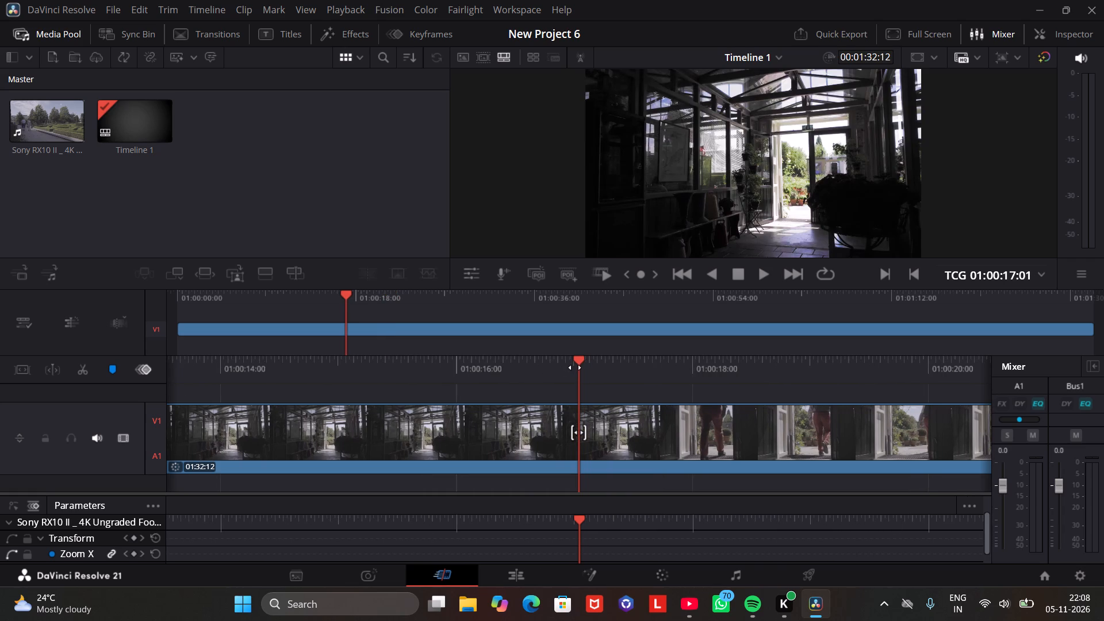
{"action": "left_click_drag", "start_coordinate": [579, 366], "coordinate": [742, 395]}
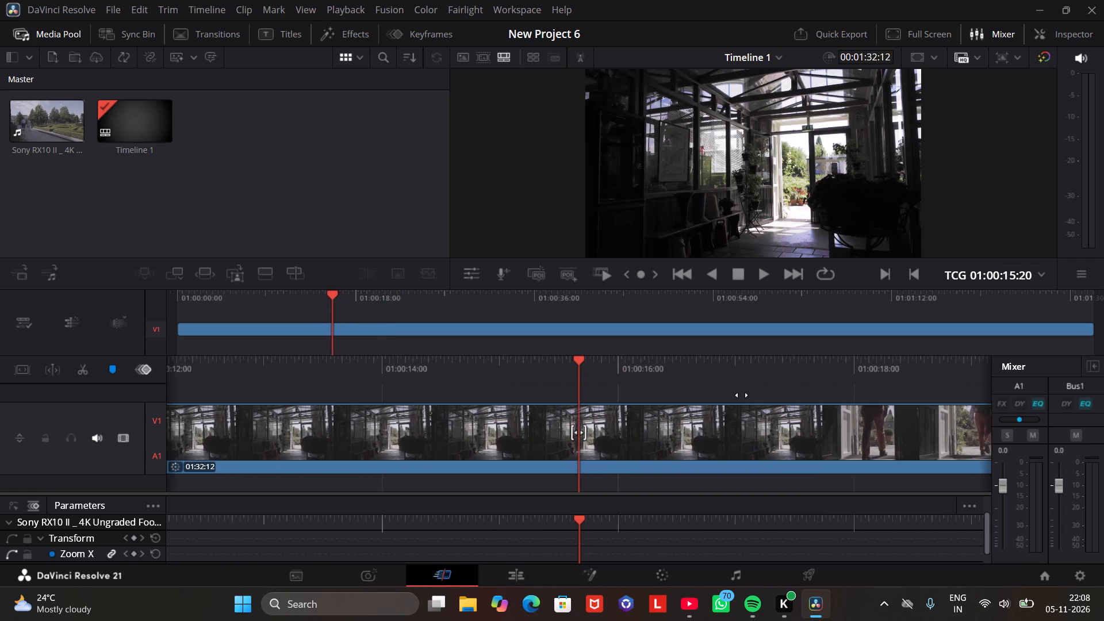
{"action": "left_click_drag", "start_coordinate": [742, 395], "coordinate": [795, 395]}
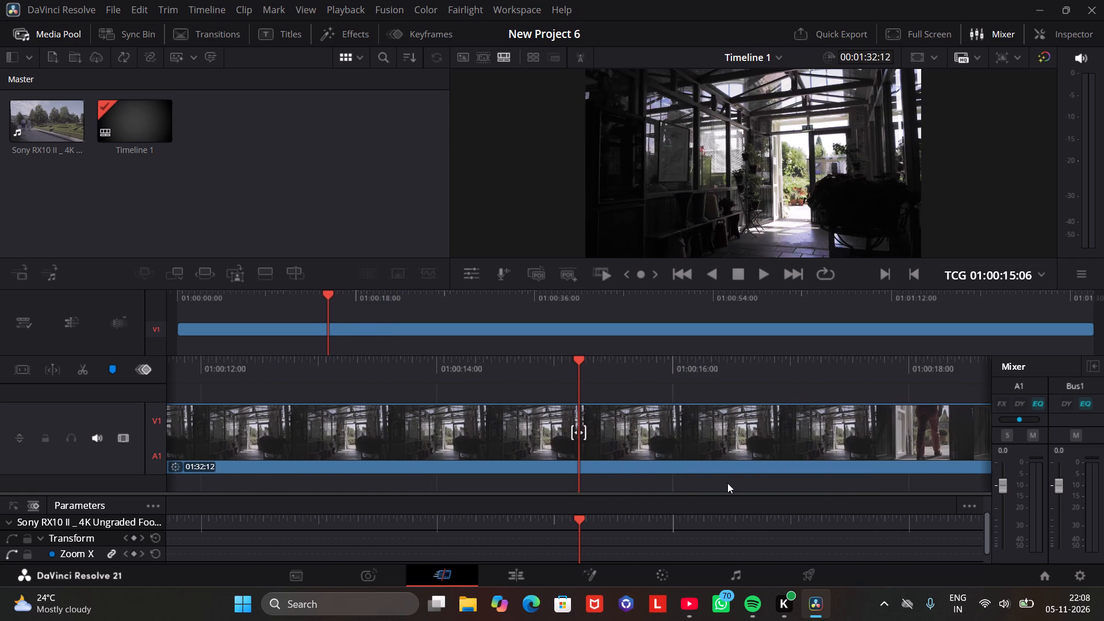
Examine the Sony footage clip's node composition in Fusion, and return to the Cut page.
{"action": "left_click", "coordinate": [604, 574]}
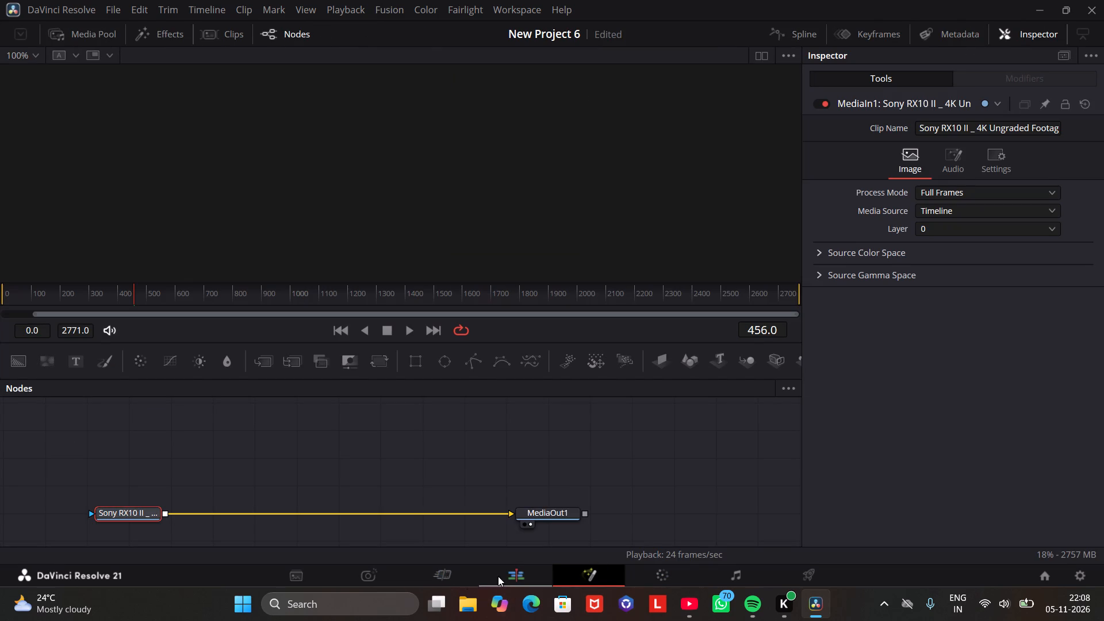
{"action": "left_click", "coordinate": [515, 575]}
{"action": "left_click", "coordinate": [462, 570]}
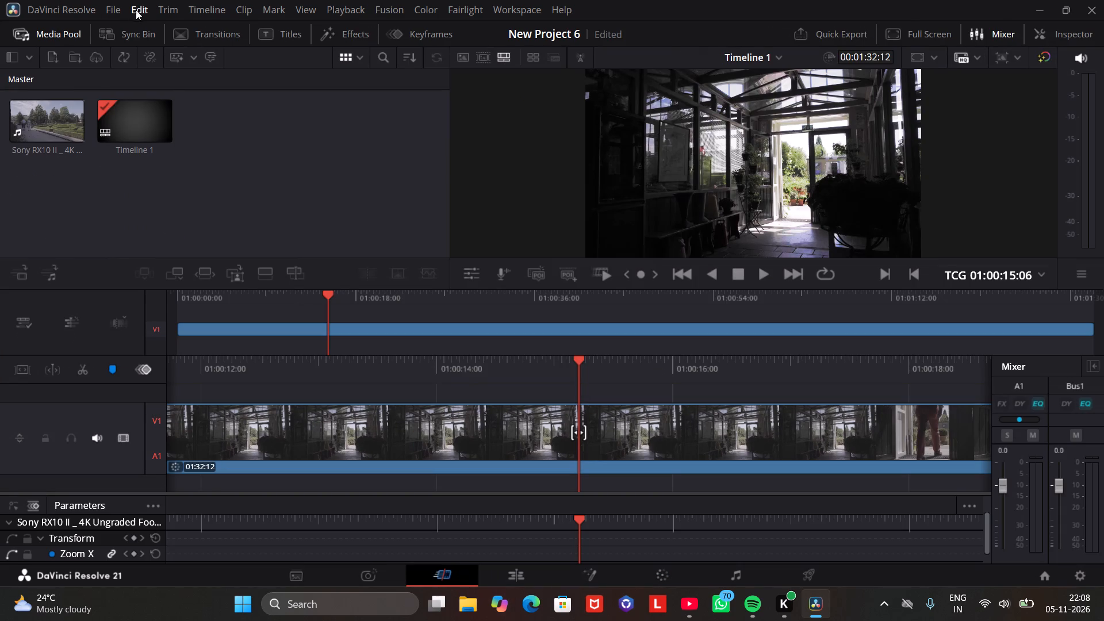
Open the recent project New Project 9.
{"action": "left_click", "coordinate": [109, 9]}
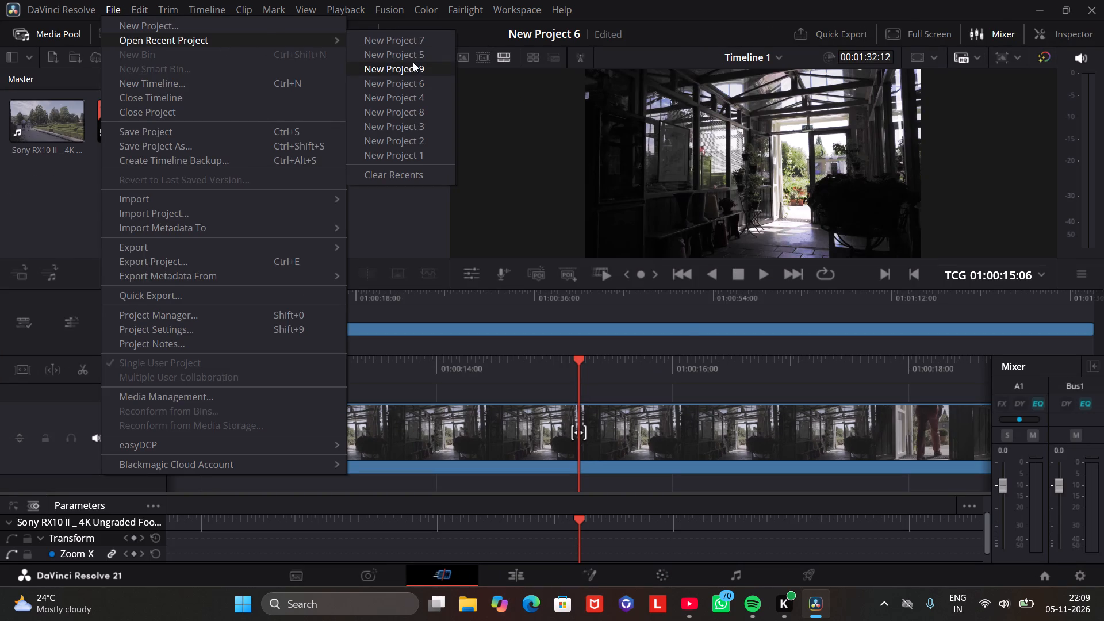
{"action": "left_click", "coordinate": [413, 62]}
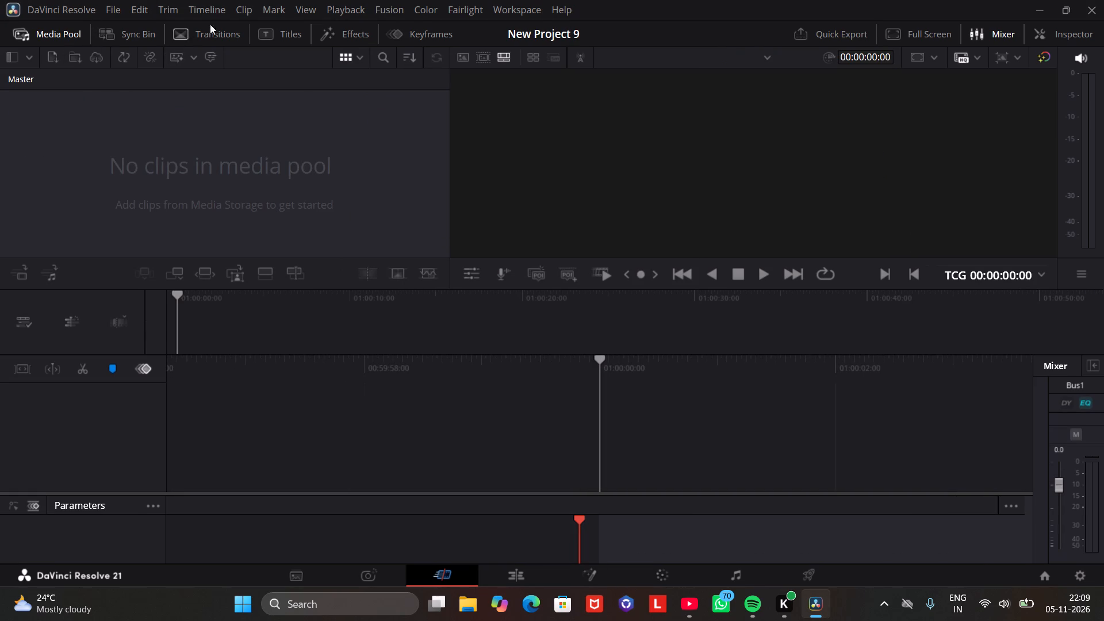
Search the effects library for FUSION and add a Fusion Composition at the start of the empty timeline.
{"action": "left_click", "coordinate": [320, 33]}
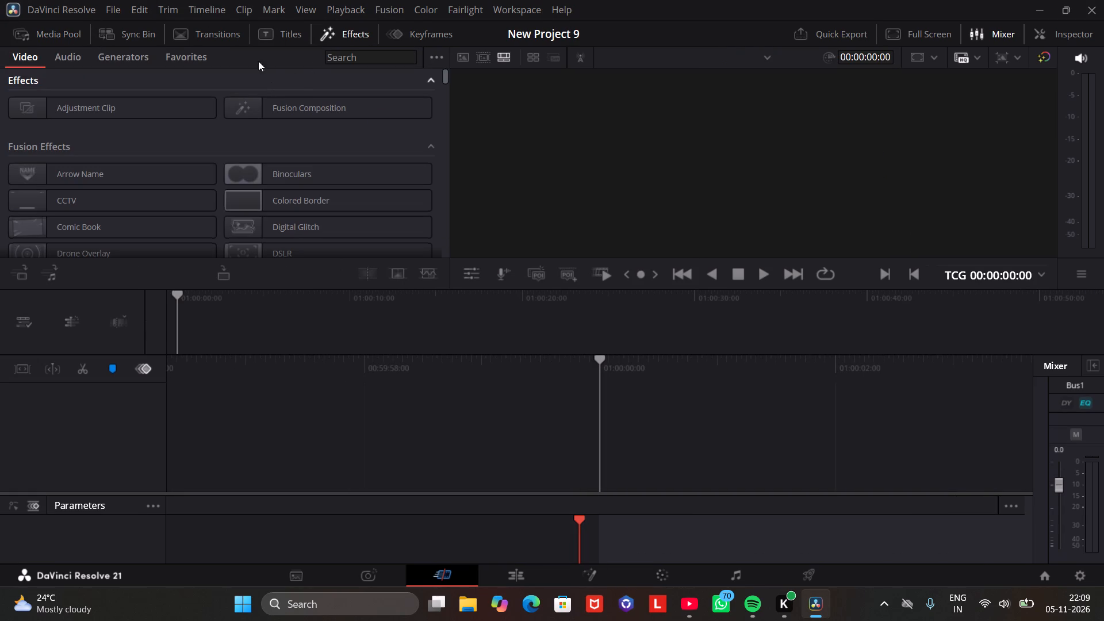
{"action": "left_click", "coordinate": [359, 58]}
{"action": "type", "text": "FUS"}
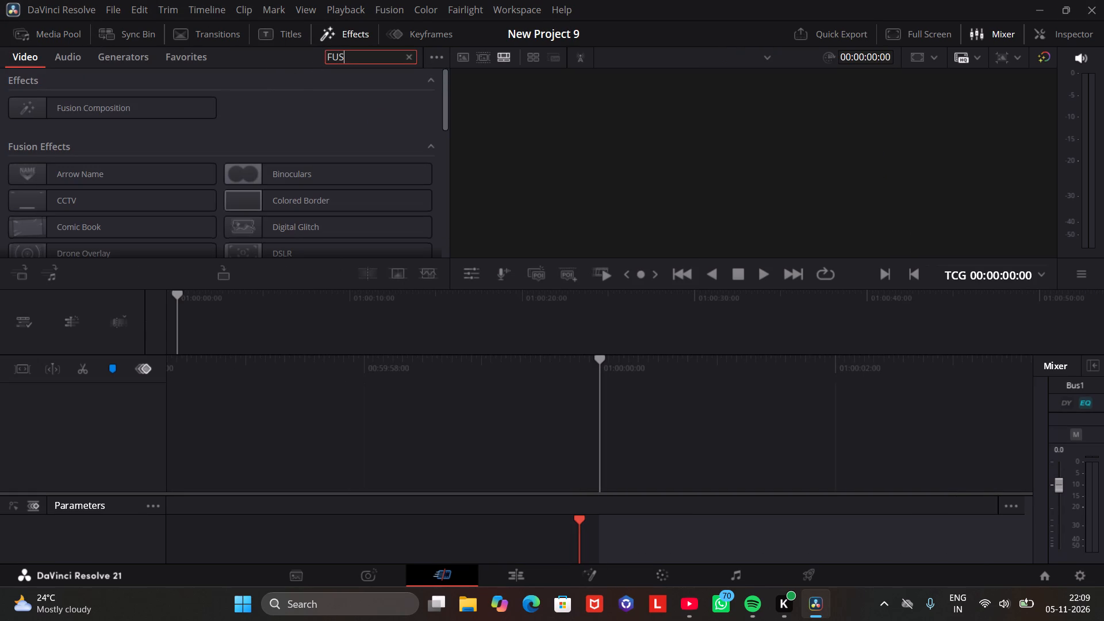
{"action": "type", "text": "ION"}
{"action": "key", "text": "Return"}
{"action": "left_click_drag", "start_coordinate": [115, 98], "coordinate": [282, 214]}
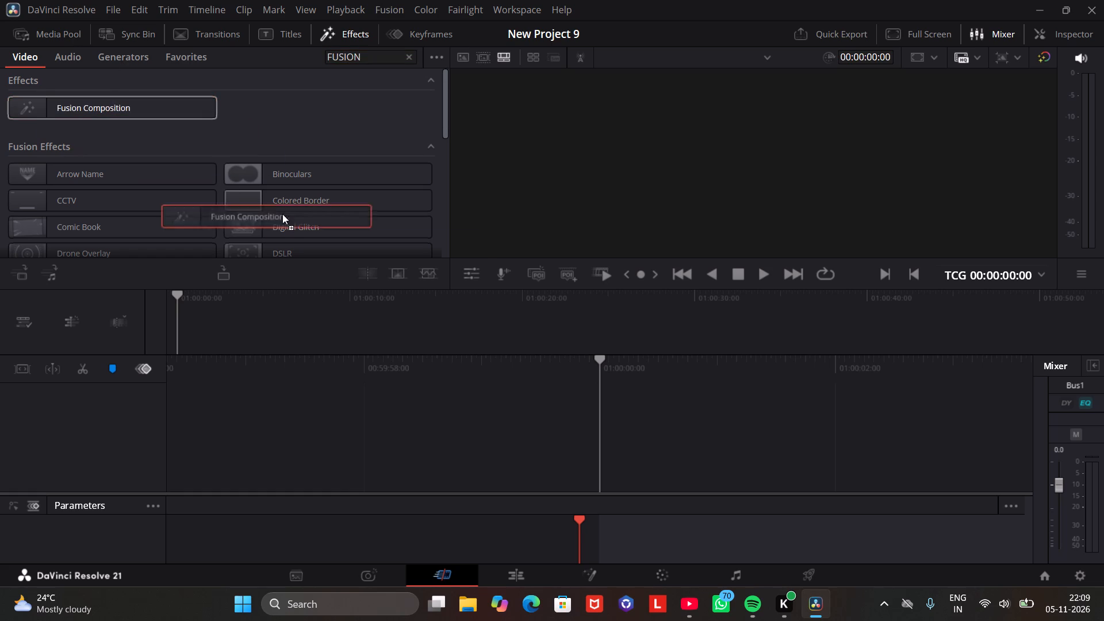
{"action": "left_click_drag", "start_coordinate": [282, 214], "coordinate": [578, 362]}
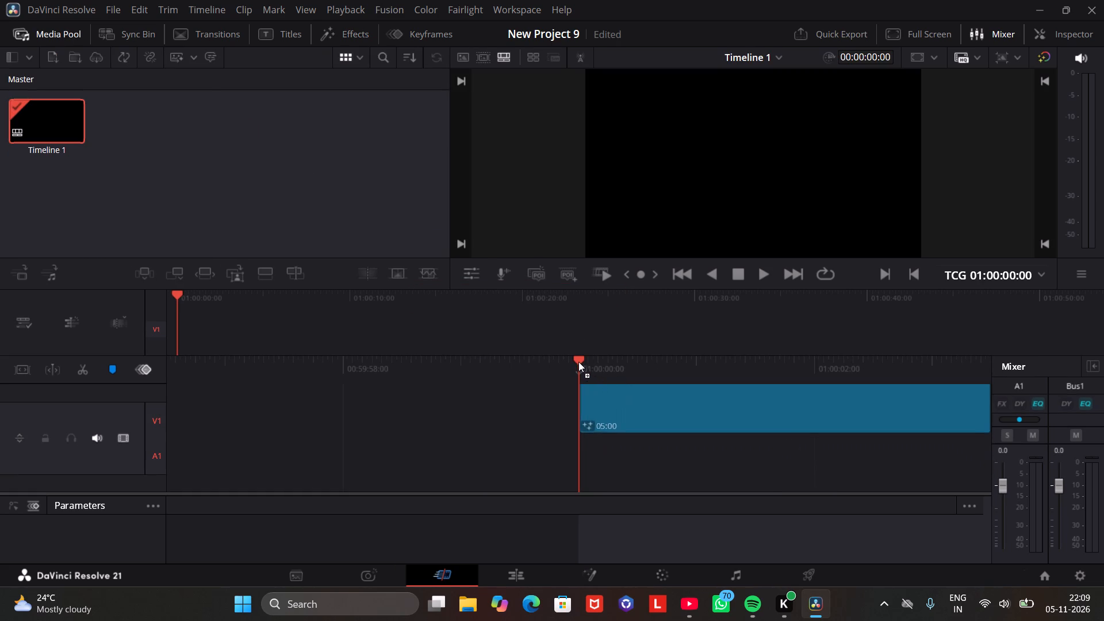
{"action": "left_click_drag", "start_coordinate": [578, 362], "coordinate": [580, 356]}
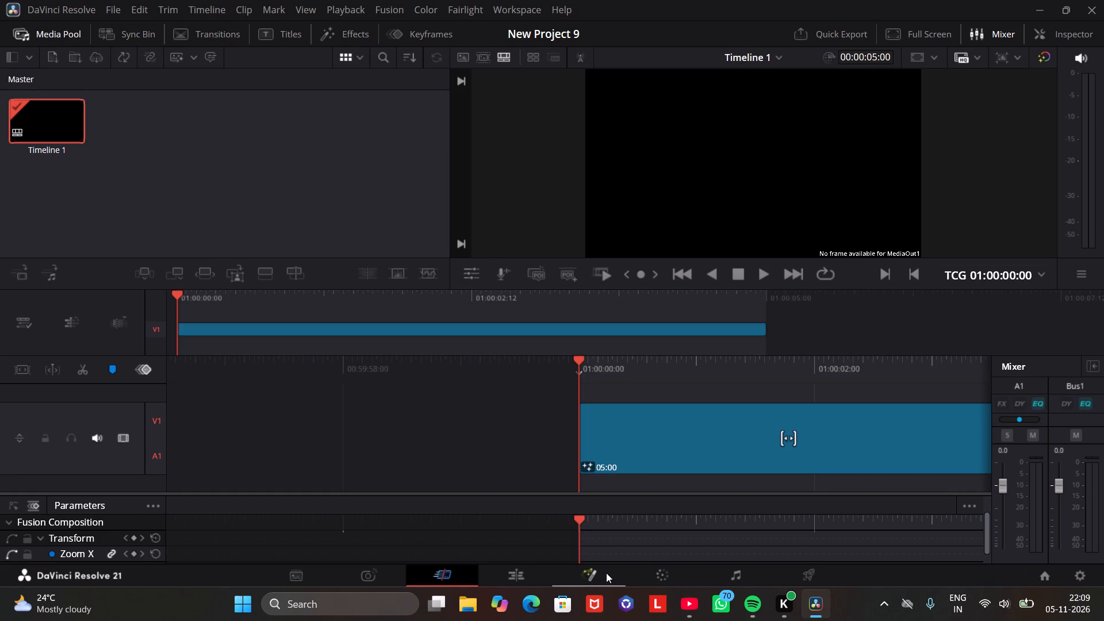
Open the new composition on the Fusion page for node editing.
{"action": "left_click", "coordinate": [606, 573]}
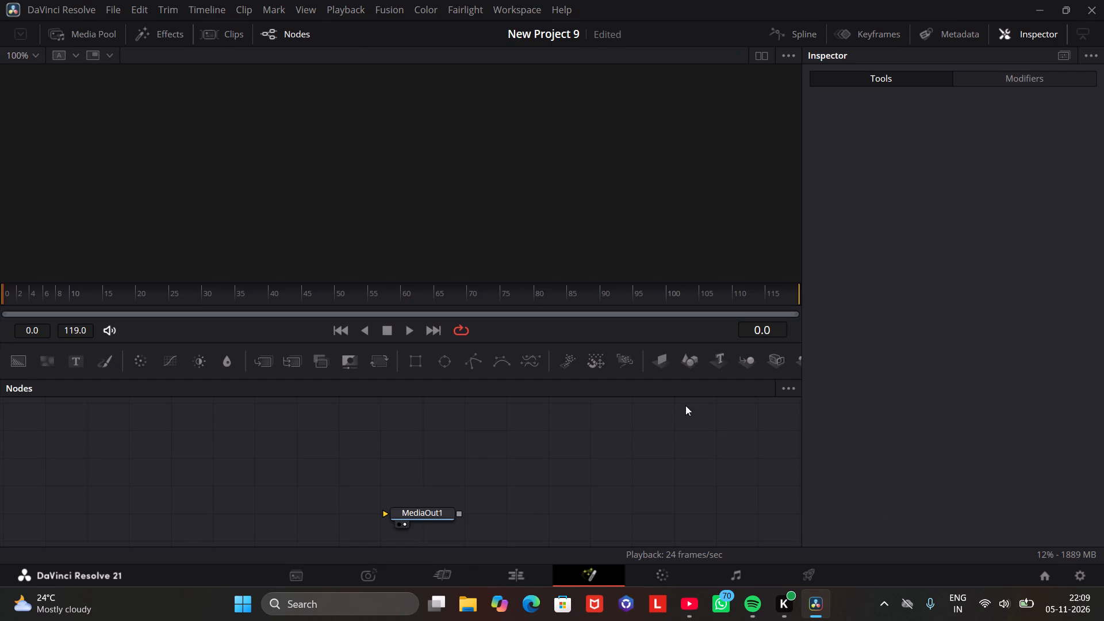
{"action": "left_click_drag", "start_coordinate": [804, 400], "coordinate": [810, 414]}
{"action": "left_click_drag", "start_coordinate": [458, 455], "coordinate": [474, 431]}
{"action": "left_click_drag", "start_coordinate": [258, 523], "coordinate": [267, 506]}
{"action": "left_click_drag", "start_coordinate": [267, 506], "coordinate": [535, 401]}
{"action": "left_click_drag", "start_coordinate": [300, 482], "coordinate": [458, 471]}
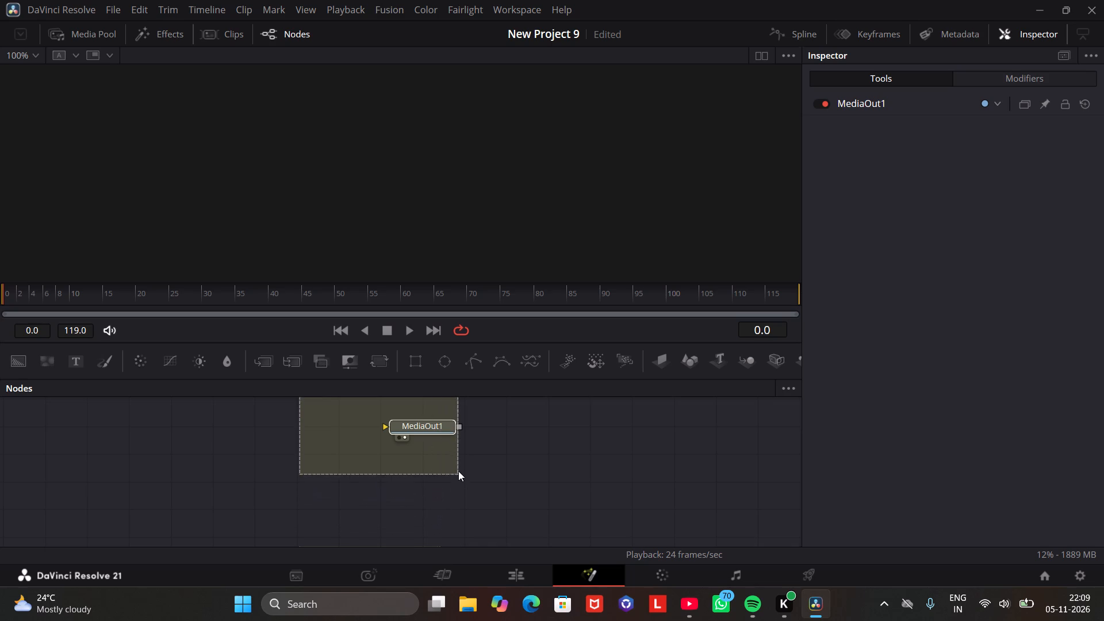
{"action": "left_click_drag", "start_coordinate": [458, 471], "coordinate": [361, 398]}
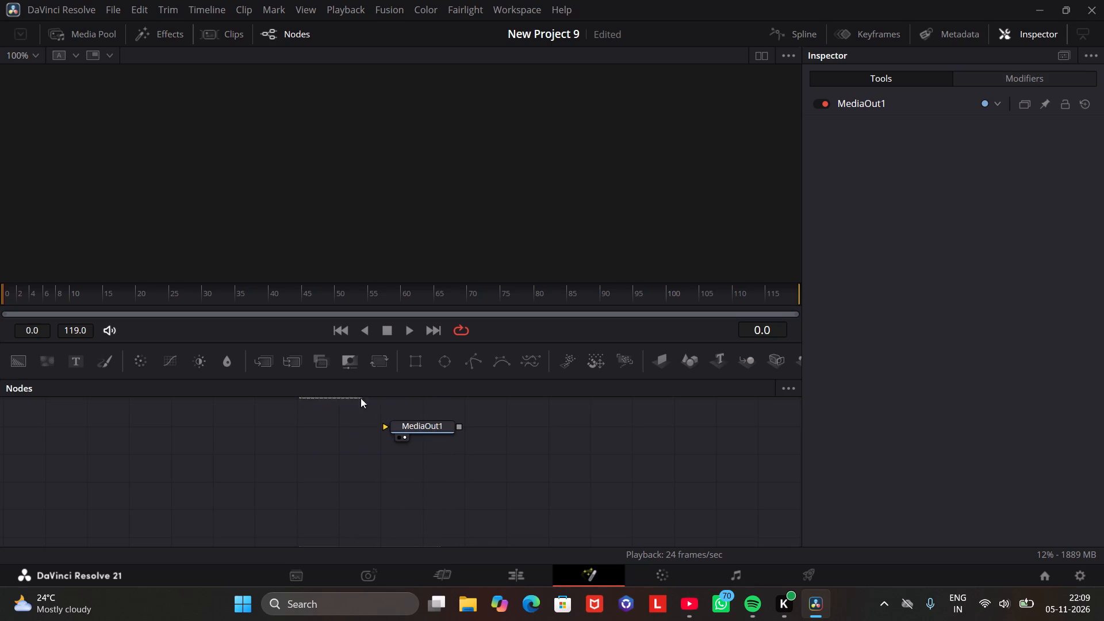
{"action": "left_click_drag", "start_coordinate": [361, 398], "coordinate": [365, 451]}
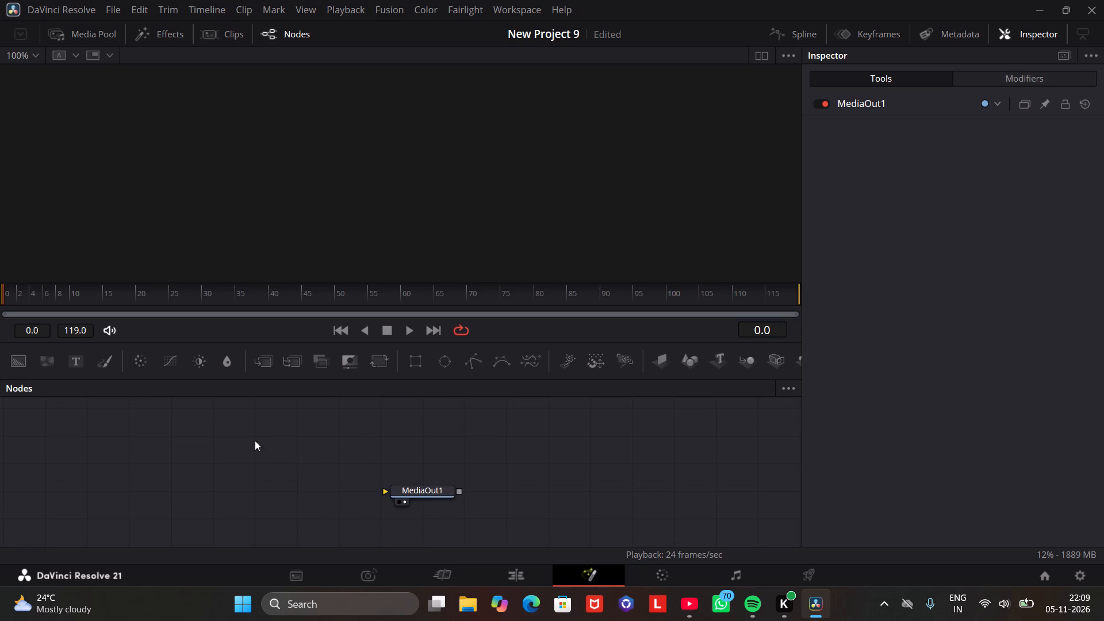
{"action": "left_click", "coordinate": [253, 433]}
Add a Merge 3D node, place it to the left of MediaOut1, and show it in the viewer.
{"action": "key", "text": "m"}
{"action": "key", "text": "shift+space"}
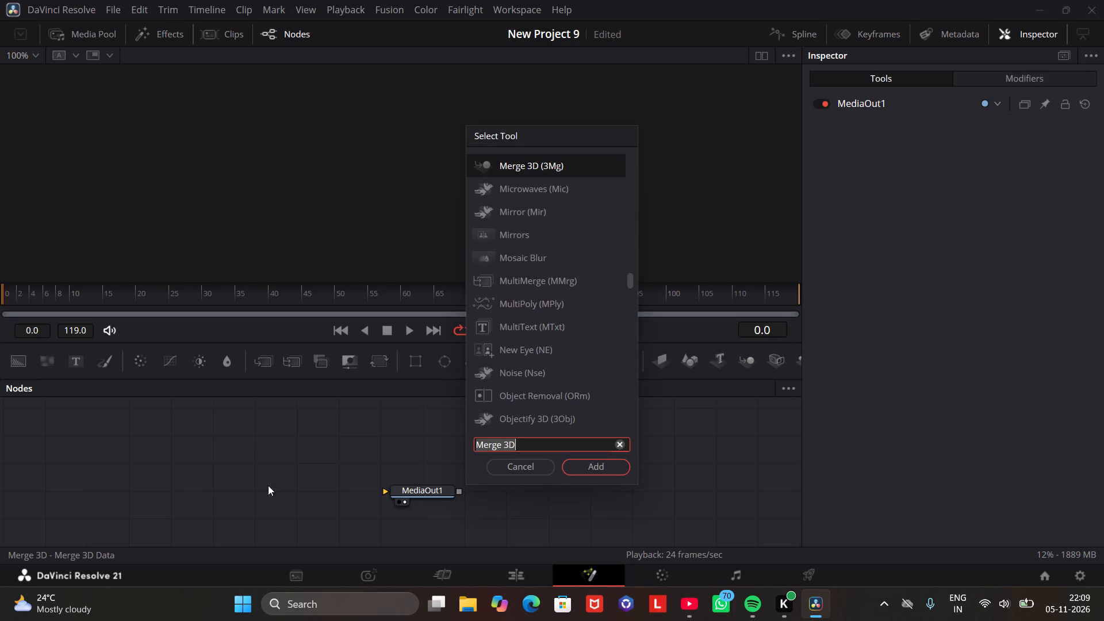
{"action": "left_click", "coordinate": [592, 466]}
{"action": "left_click_drag", "start_coordinate": [256, 431], "coordinate": [241, 481]}
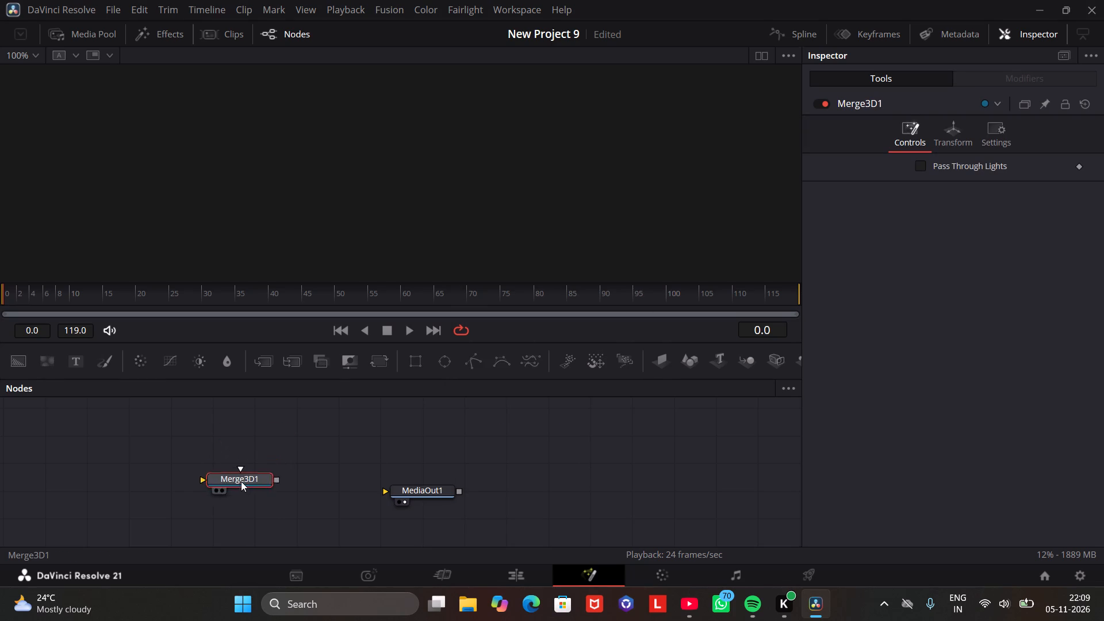
{"action": "left_click_drag", "start_coordinate": [241, 481], "coordinate": [234, 494]}
{"action": "left_click", "coordinate": [208, 507]}
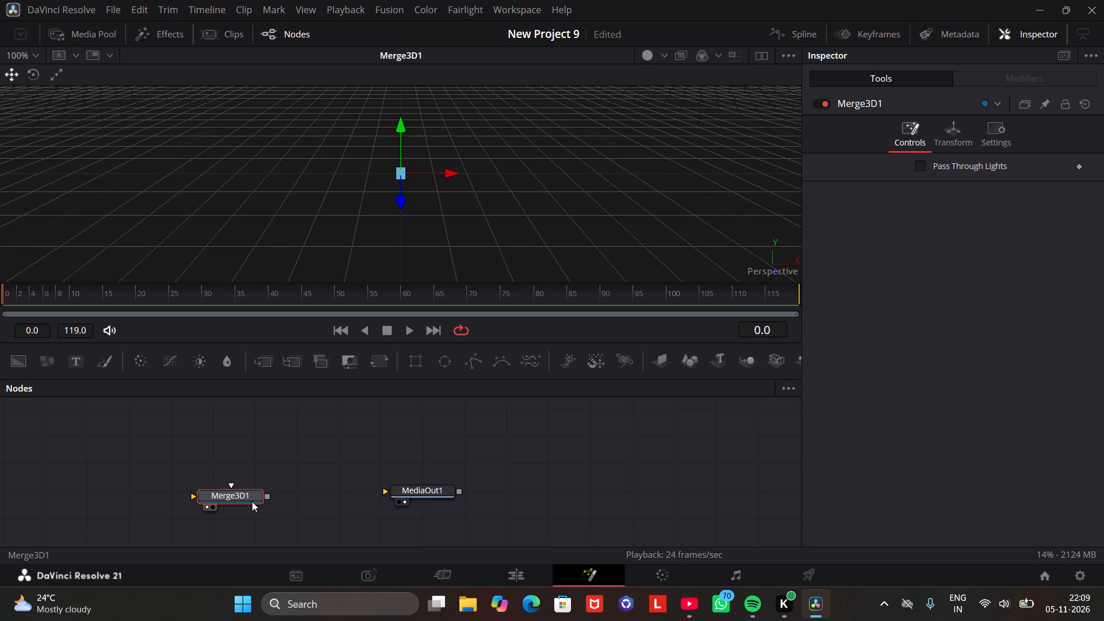
{"action": "left_click_drag", "start_coordinate": [237, 493], "coordinate": [208, 489]}
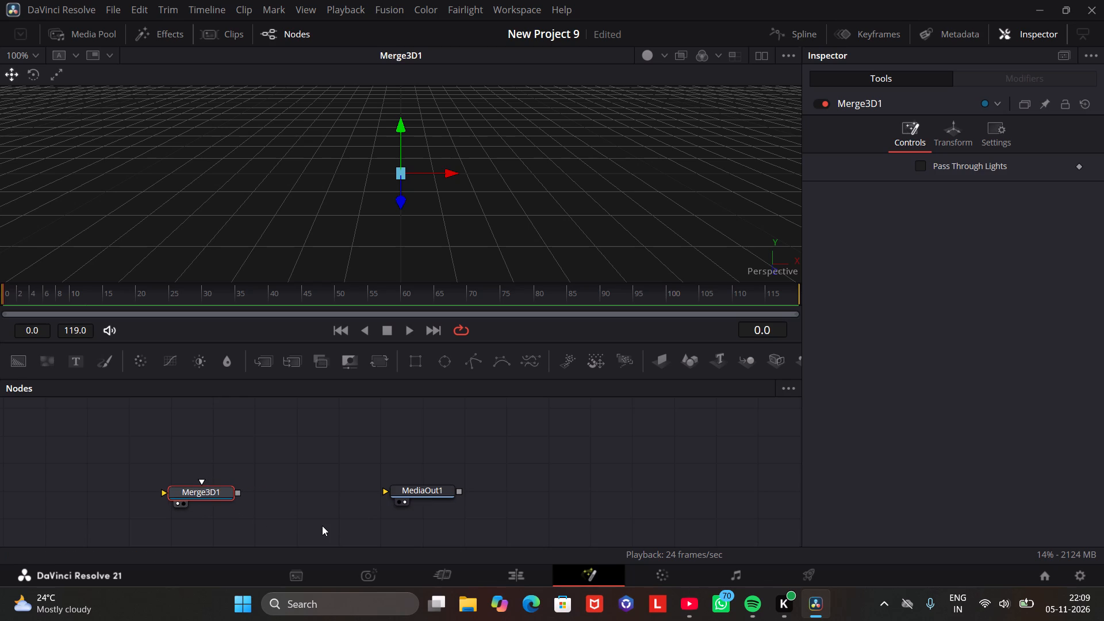
Find the Renderer 3D tool with the search text RE and add it after the Merge 3D node.
{"action": "key", "text": "shift+space"}
{"action": "key", "text": "BackSpace"}
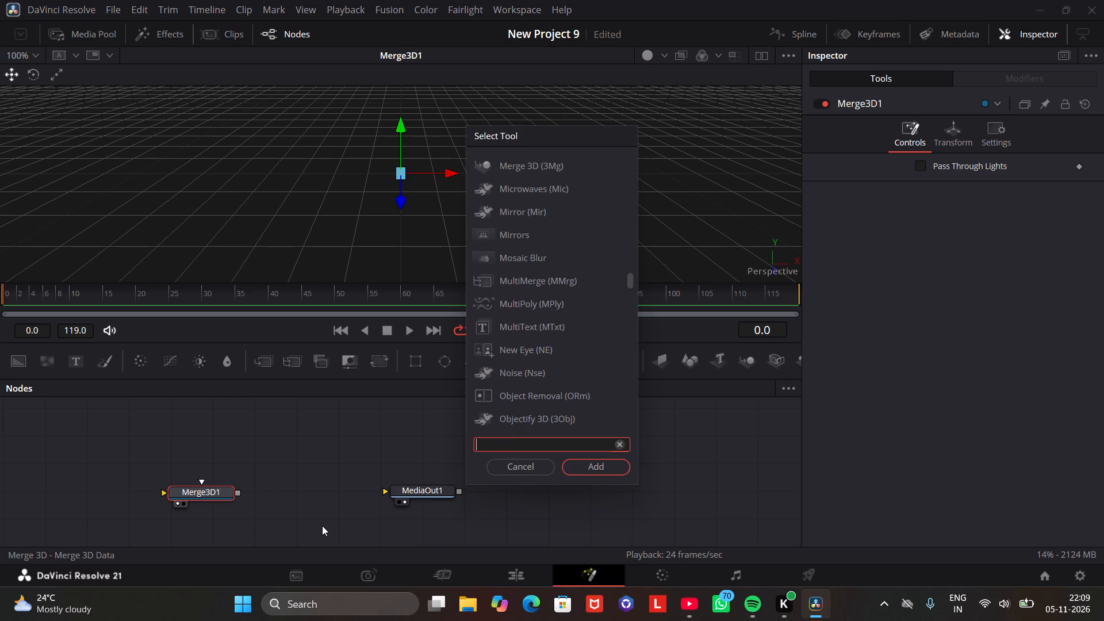
{"action": "type", "text": "RE"}
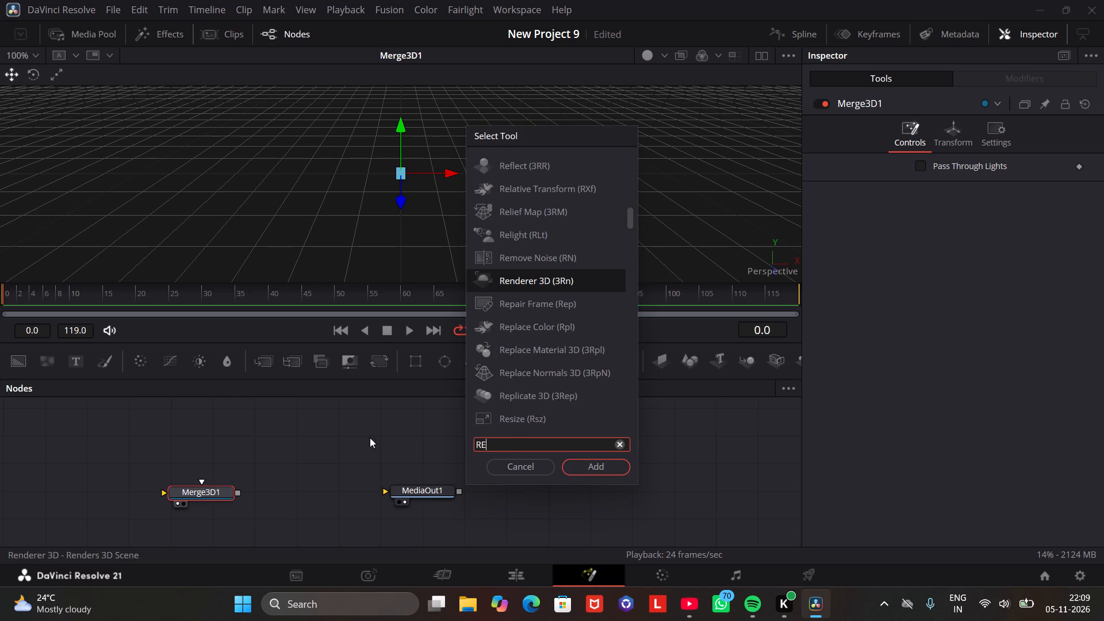
{"action": "left_click", "coordinate": [499, 282]}
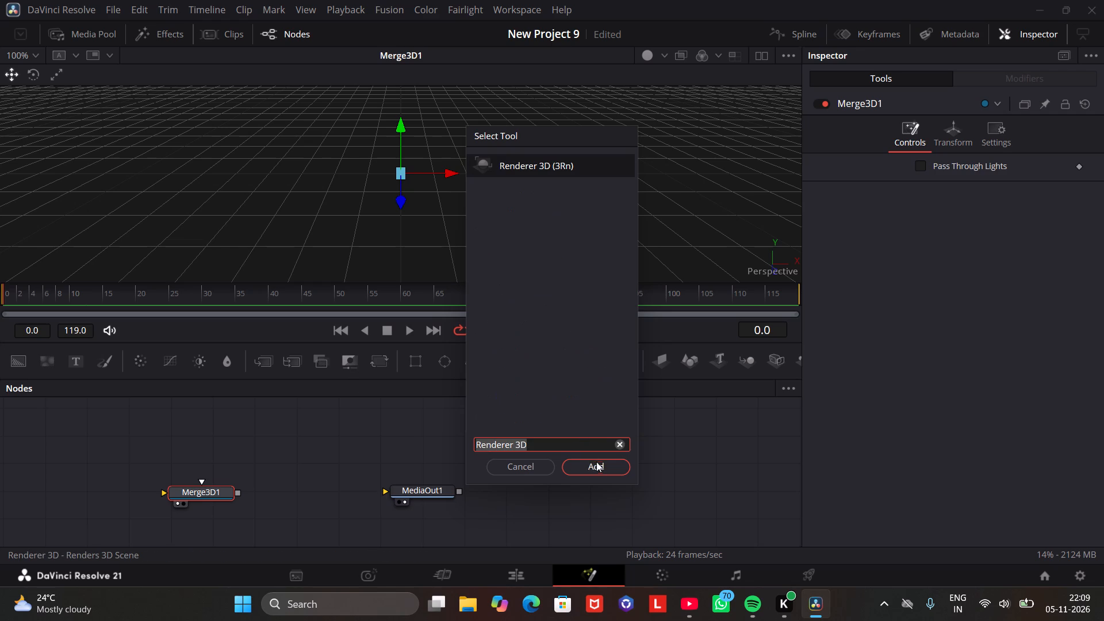
{"action": "left_click", "coordinate": [597, 463]}
Connect the Renderer 3D node's output to the MediaOut1 input.
{"action": "left_click_drag", "start_coordinate": [326, 492], "coordinate": [386, 490]}
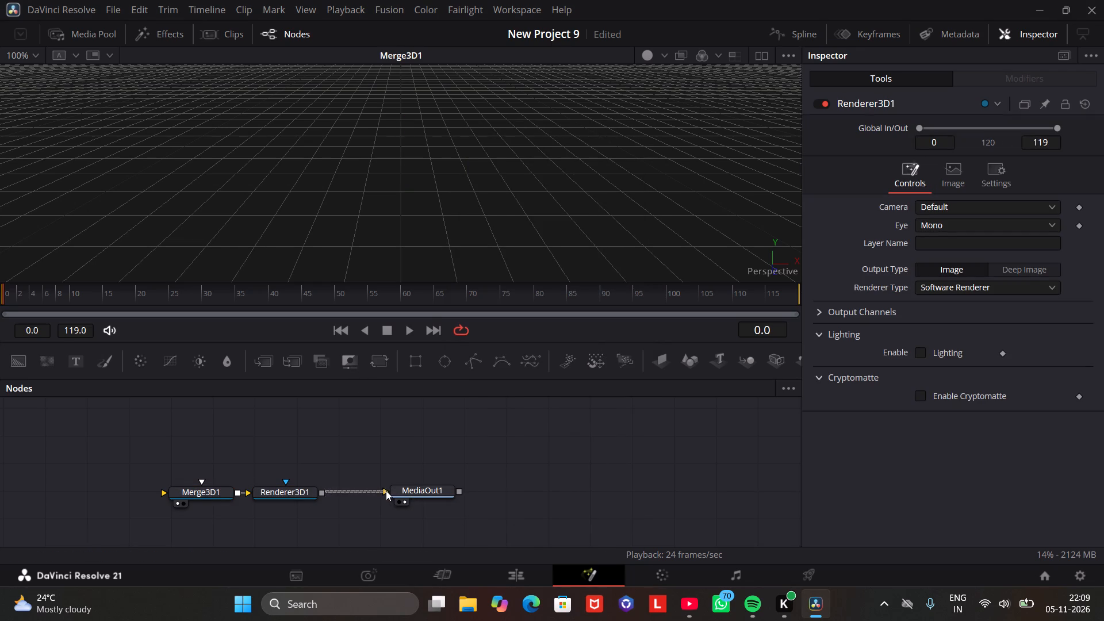
{"action": "left_click_drag", "start_coordinate": [386, 490], "coordinate": [382, 492]}
{"action": "left_click_drag", "start_coordinate": [324, 491], "coordinate": [385, 492]}
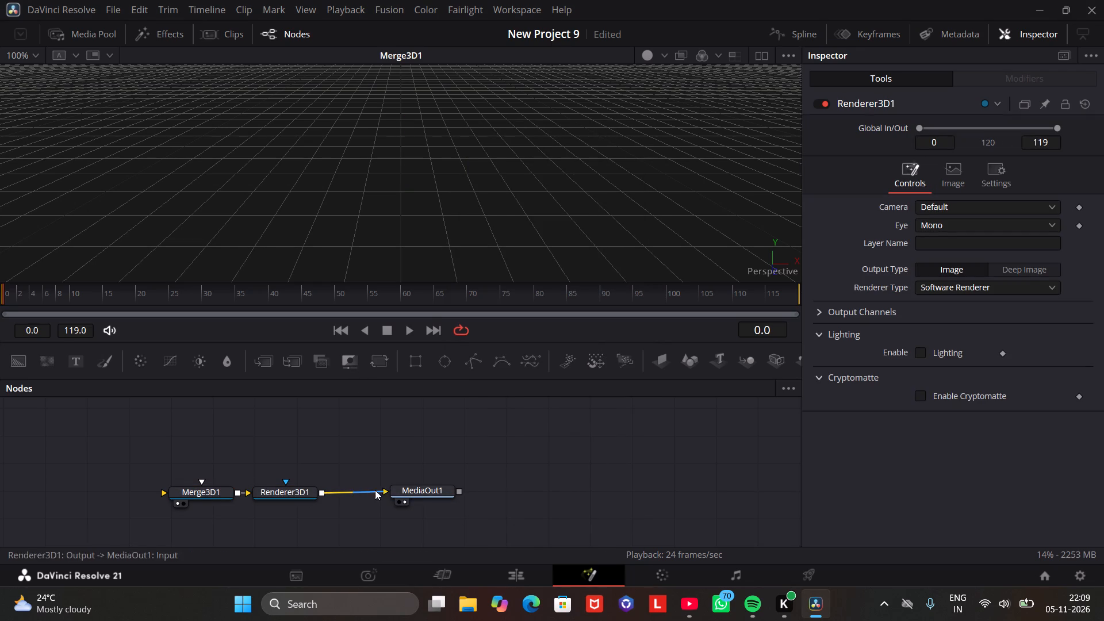
Find the Camera 3D tool with the search text cam, add it, and place it above Merge3D1.
{"action": "left_click", "coordinate": [400, 427]}
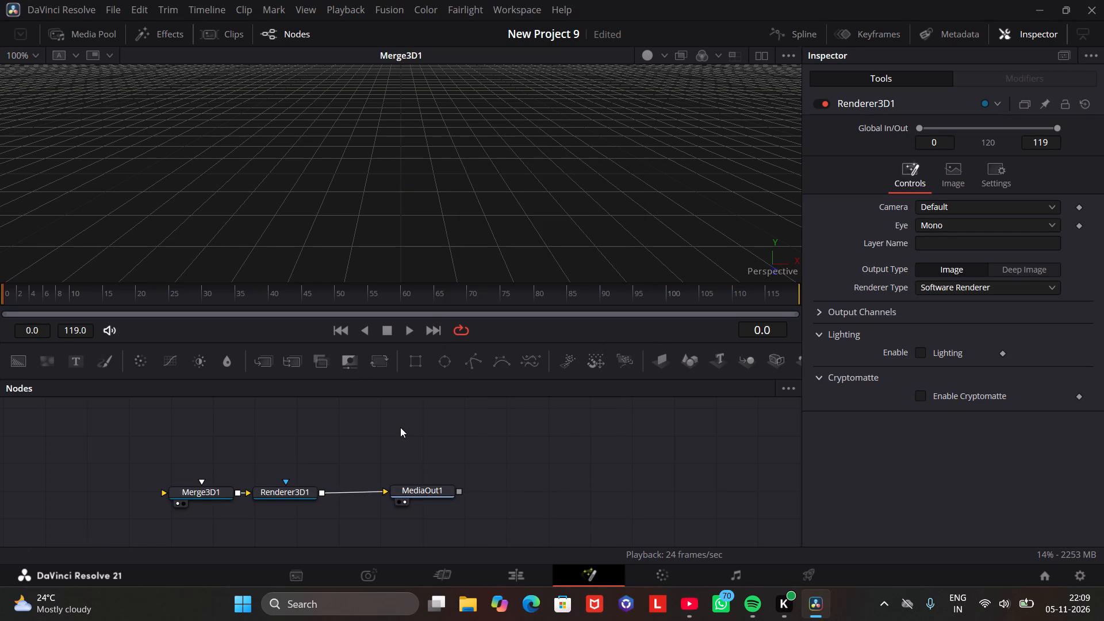
{"action": "key", "text": "shift+space"}
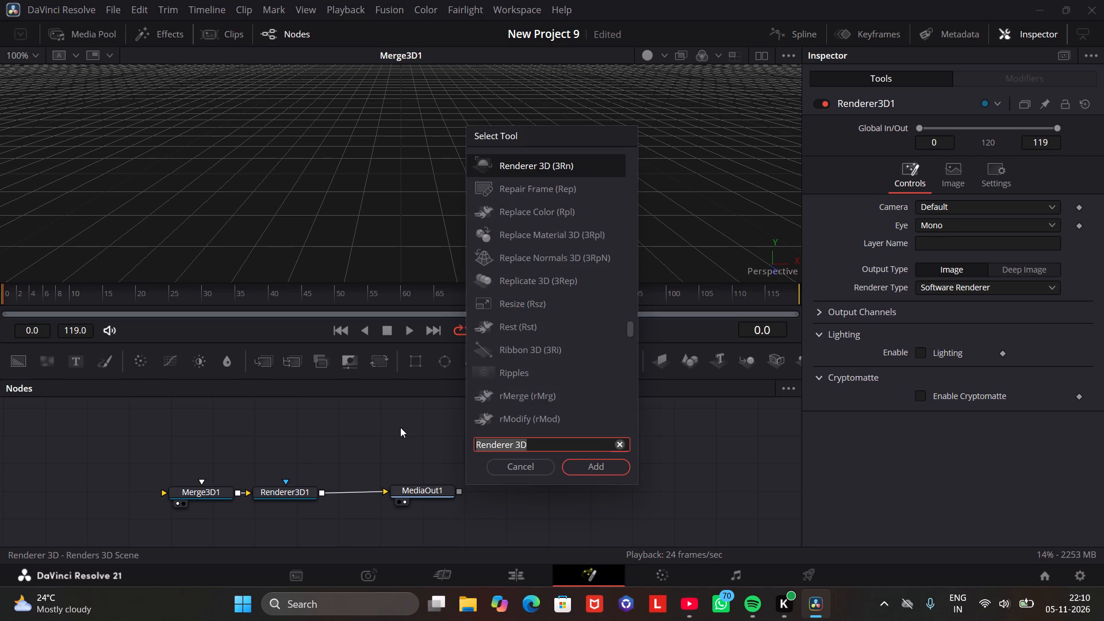
{"action": "type", "text": "cam"}
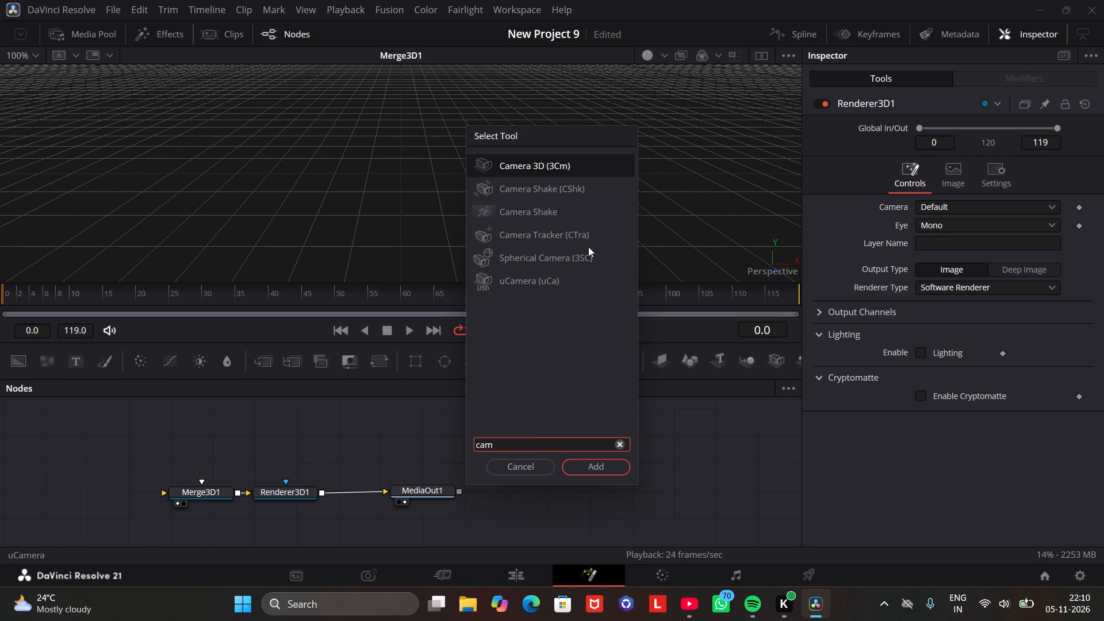
{"action": "left_click", "coordinate": [576, 164]}
{"action": "left_click", "coordinate": [606, 478]}
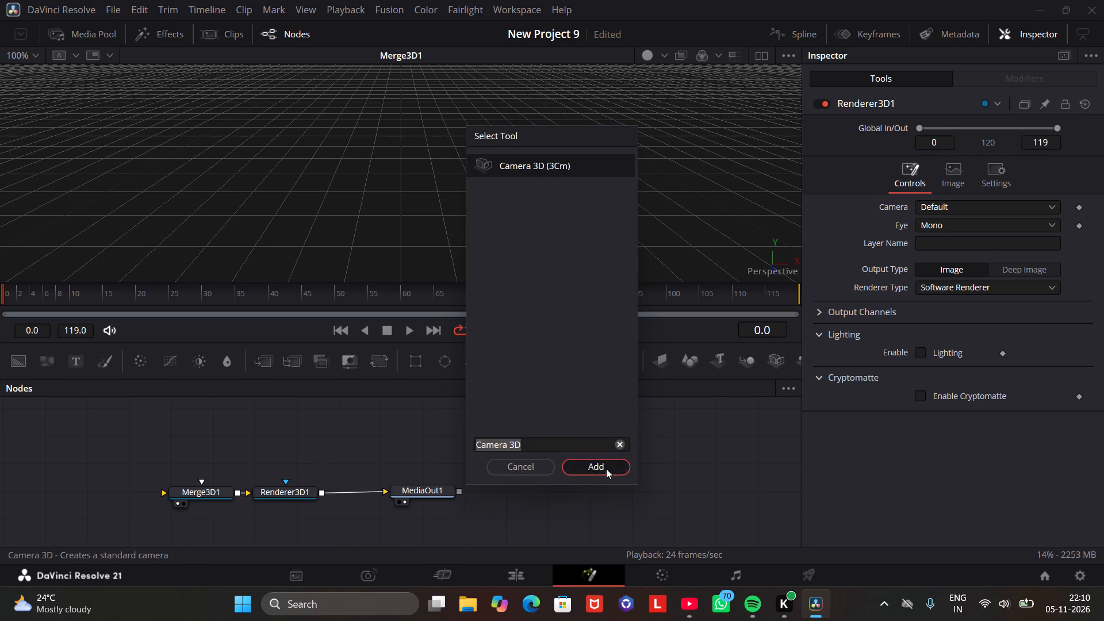
{"action": "left_click", "coordinate": [606, 469]}
{"action": "left_click_drag", "start_coordinate": [401, 427], "coordinate": [196, 443]}
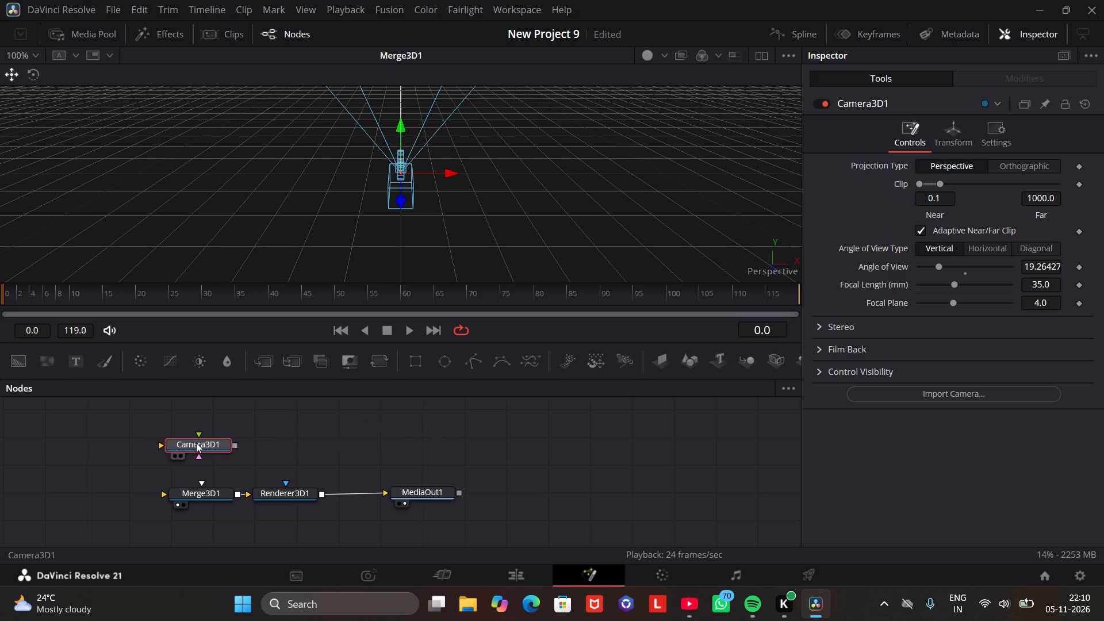
{"action": "left_click_drag", "start_coordinate": [196, 443], "coordinate": [198, 437]}
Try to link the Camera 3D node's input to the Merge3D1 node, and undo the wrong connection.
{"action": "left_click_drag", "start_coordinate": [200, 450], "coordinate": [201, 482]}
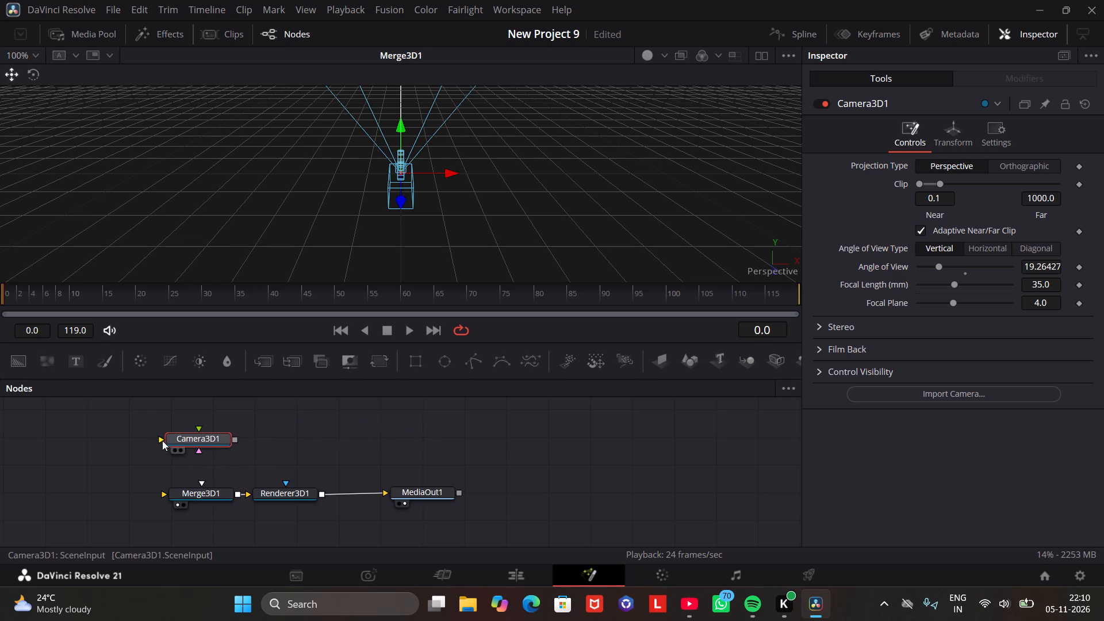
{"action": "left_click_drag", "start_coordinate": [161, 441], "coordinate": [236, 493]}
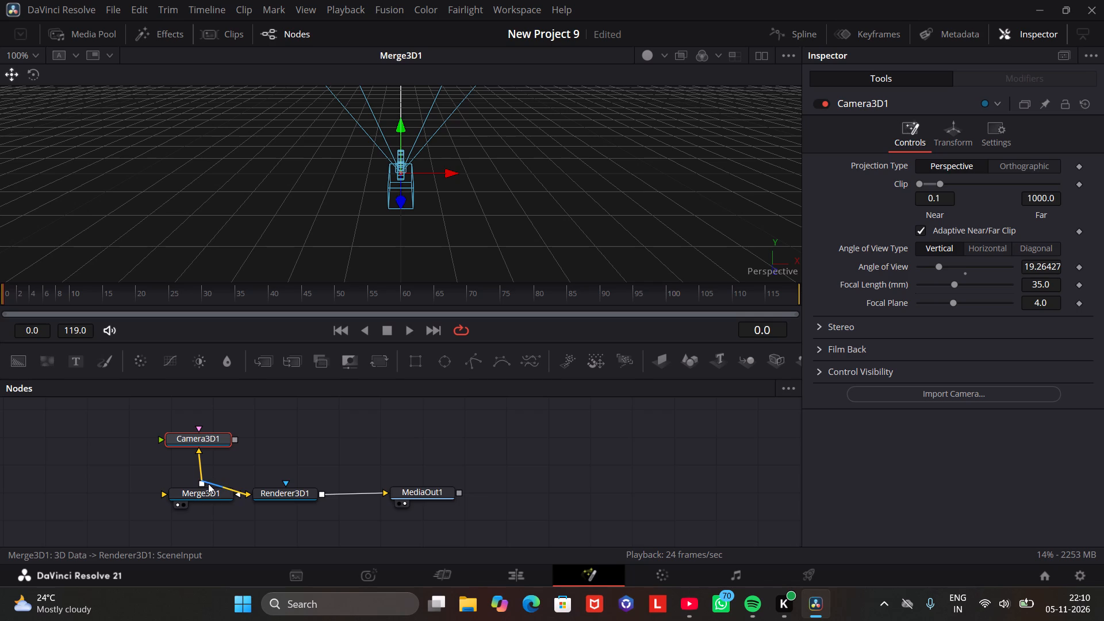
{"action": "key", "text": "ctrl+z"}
Connect the Camera 3D node's output to the scene input of Merge3D1.
{"action": "left_click_drag", "start_coordinate": [233, 442], "coordinate": [196, 486]}
{"action": "left_click_drag", "start_coordinate": [236, 440], "coordinate": [203, 483]}
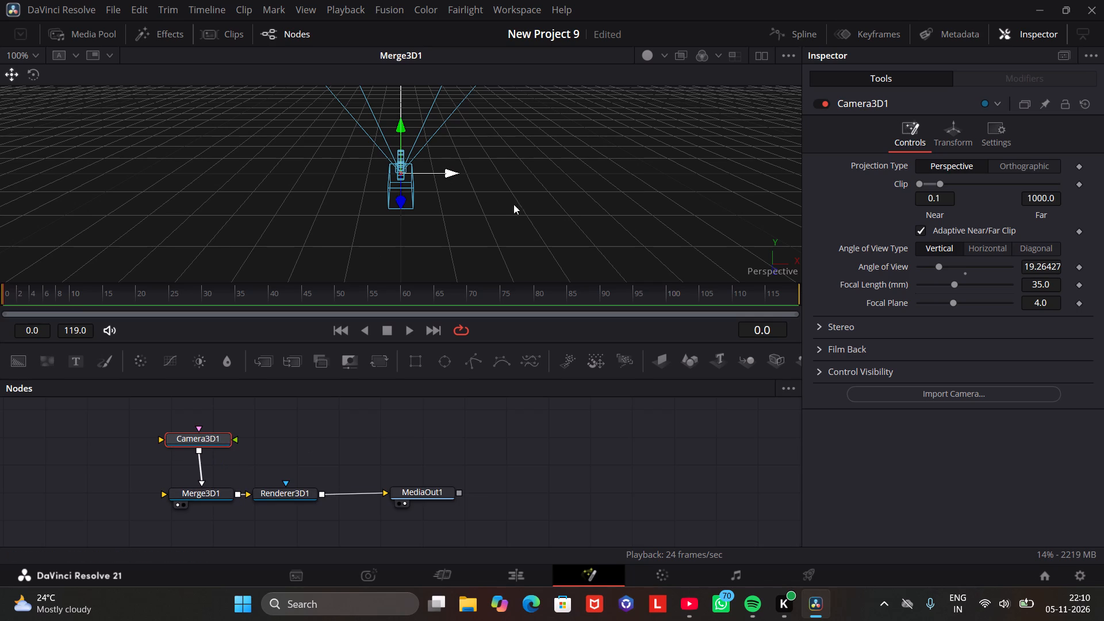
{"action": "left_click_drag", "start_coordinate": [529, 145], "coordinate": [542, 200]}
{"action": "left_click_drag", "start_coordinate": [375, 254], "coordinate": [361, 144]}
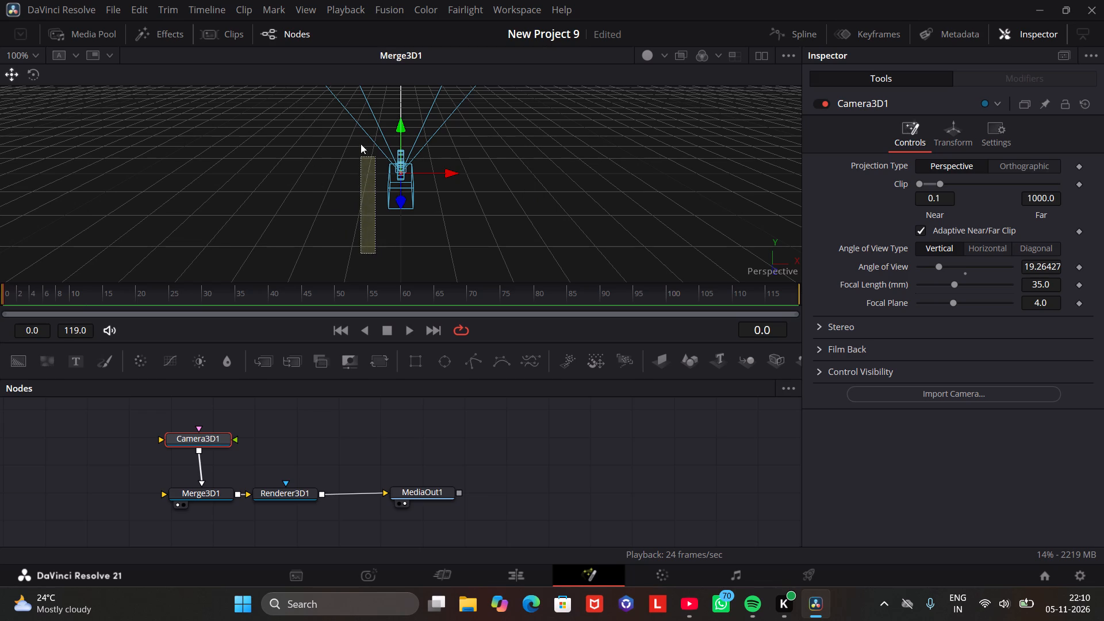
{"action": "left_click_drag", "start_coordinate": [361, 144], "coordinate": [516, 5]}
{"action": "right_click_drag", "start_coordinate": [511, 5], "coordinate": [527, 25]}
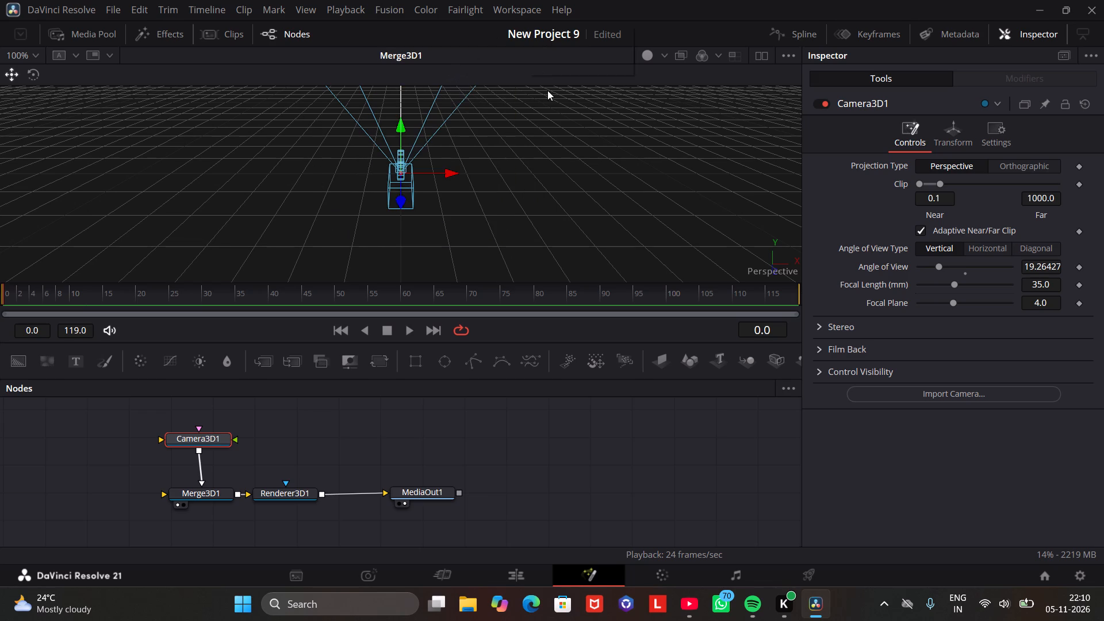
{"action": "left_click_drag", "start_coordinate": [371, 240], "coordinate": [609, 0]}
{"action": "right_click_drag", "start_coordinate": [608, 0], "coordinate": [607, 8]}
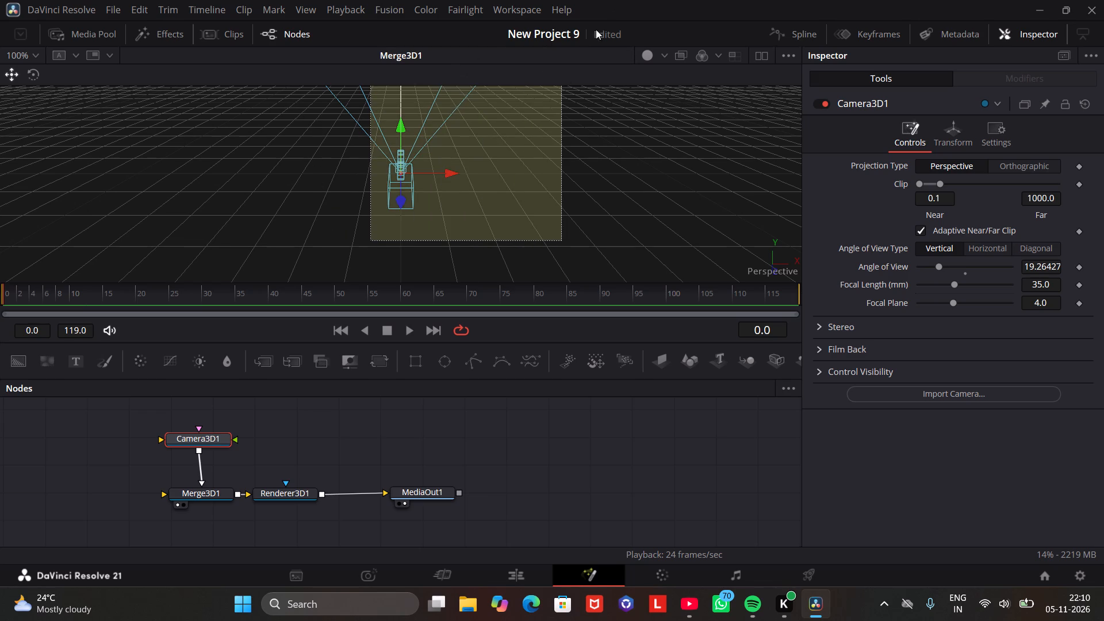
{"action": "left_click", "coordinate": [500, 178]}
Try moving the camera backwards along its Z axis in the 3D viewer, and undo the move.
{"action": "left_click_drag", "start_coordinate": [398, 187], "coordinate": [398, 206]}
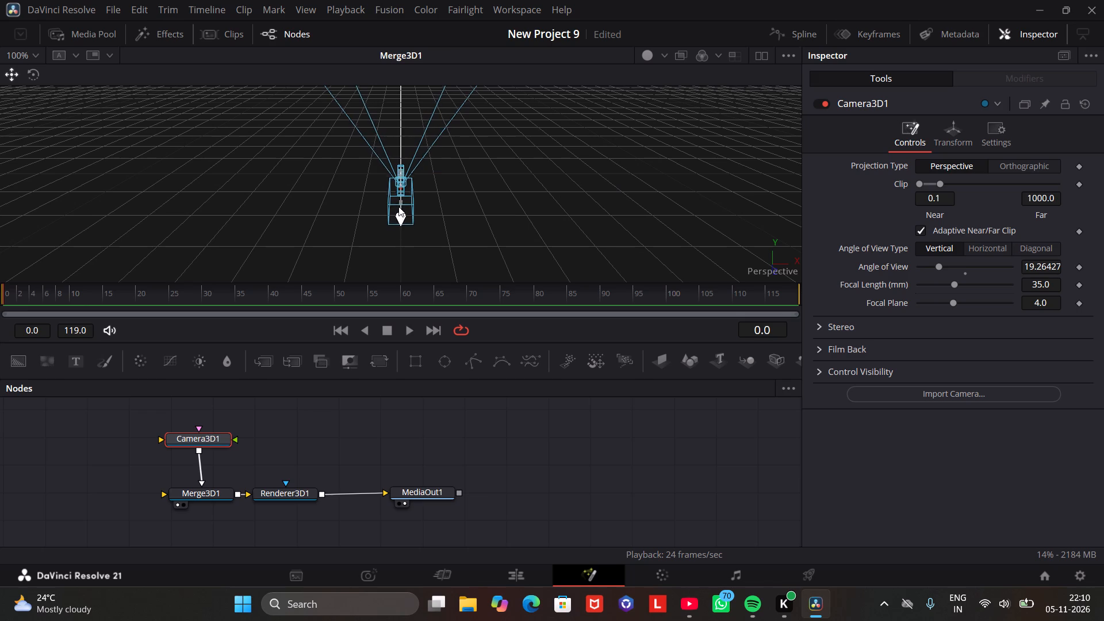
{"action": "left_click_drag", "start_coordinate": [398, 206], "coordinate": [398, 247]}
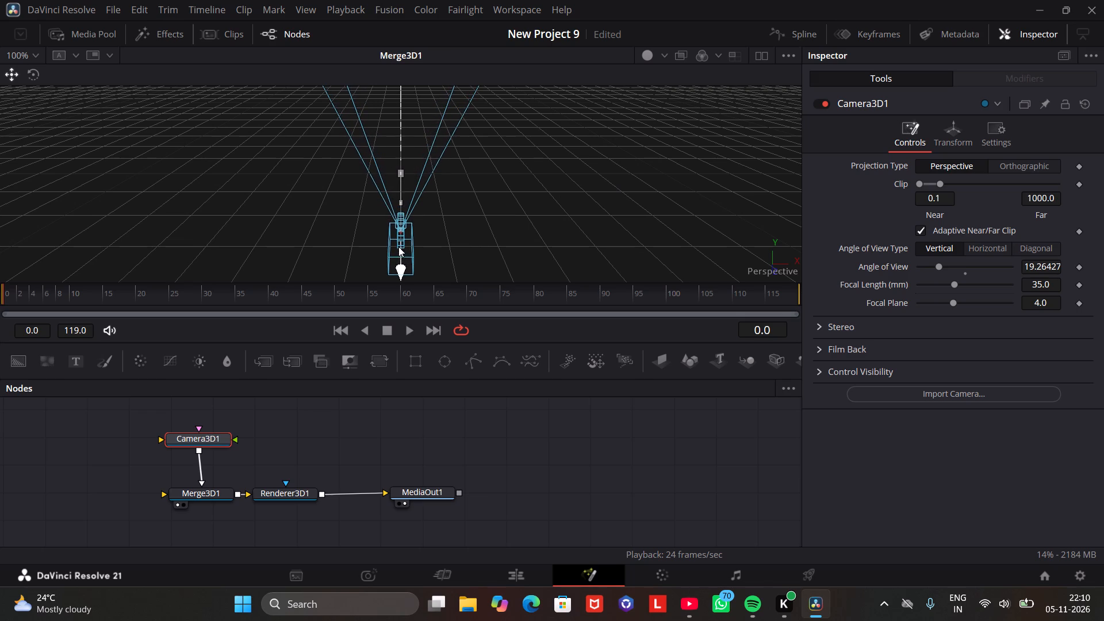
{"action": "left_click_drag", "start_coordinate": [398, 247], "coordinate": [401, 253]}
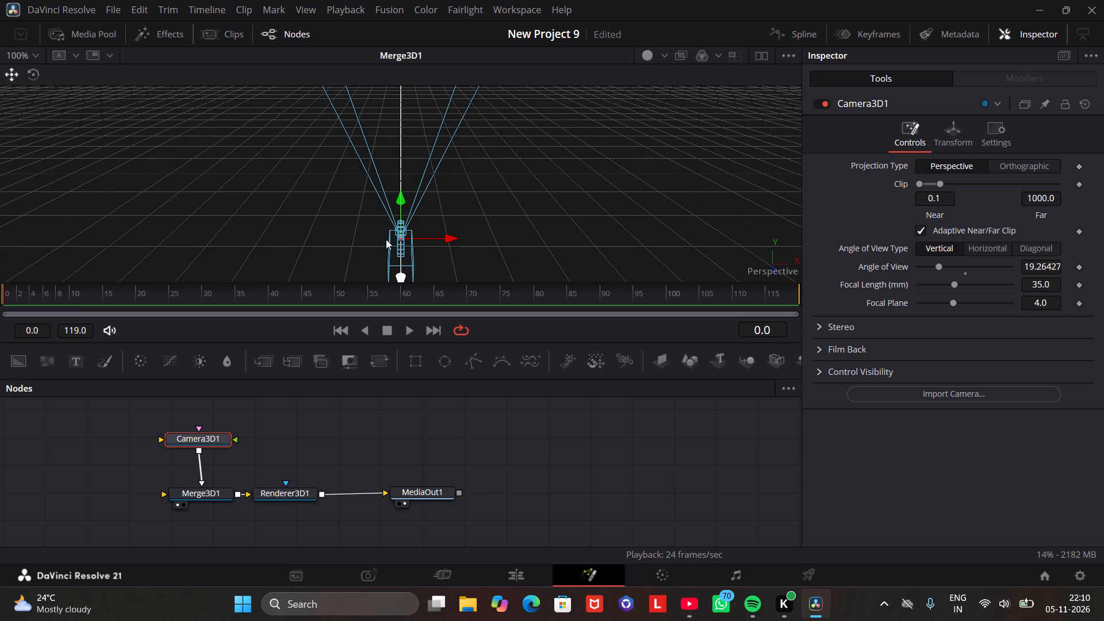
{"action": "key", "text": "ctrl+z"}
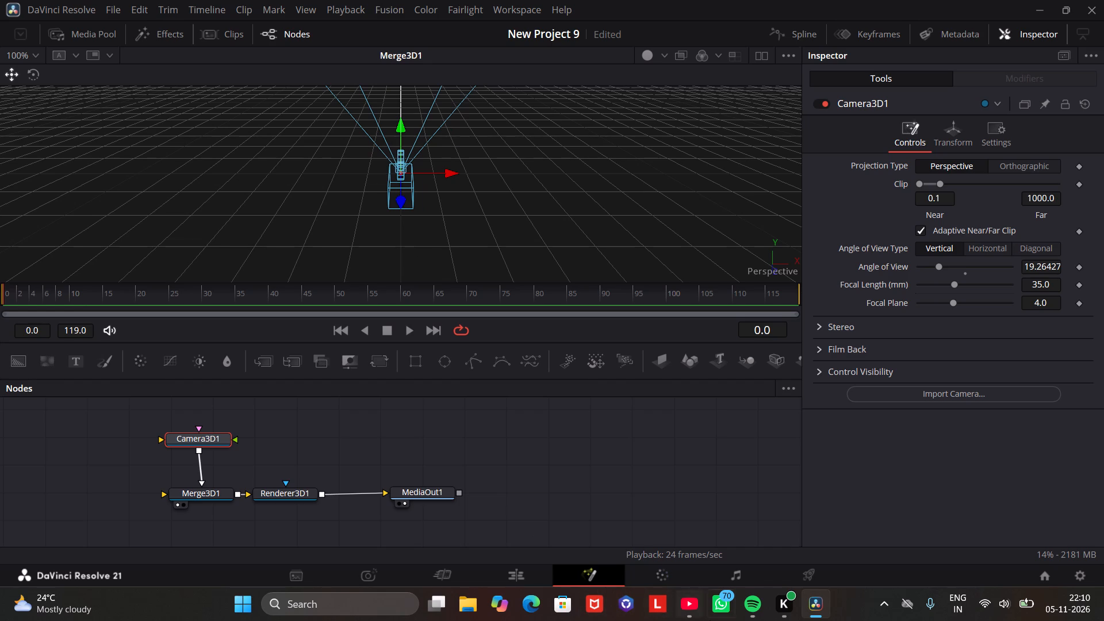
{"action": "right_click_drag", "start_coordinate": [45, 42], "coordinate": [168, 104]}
Switch to the YouTube tutorial and replay it from the Renderer3D part through the image plane and camera animation.
{"action": "left_click", "coordinate": [691, 612]}
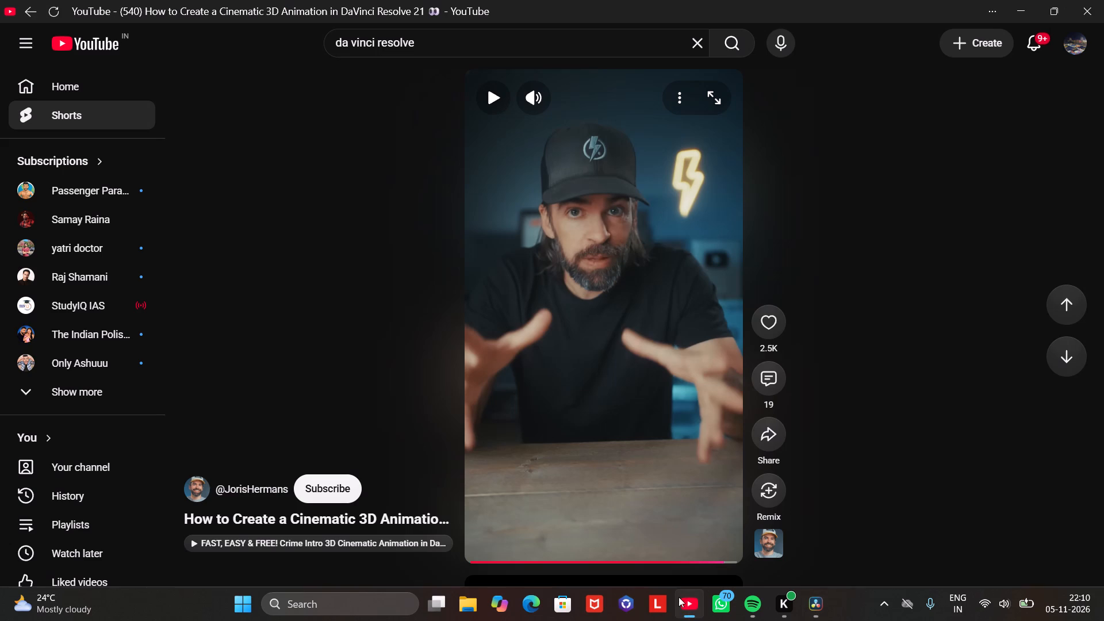
{"action": "left_click_drag", "start_coordinate": [670, 559], "coordinate": [589, 582]}
{"action": "left_click", "coordinate": [583, 417]}
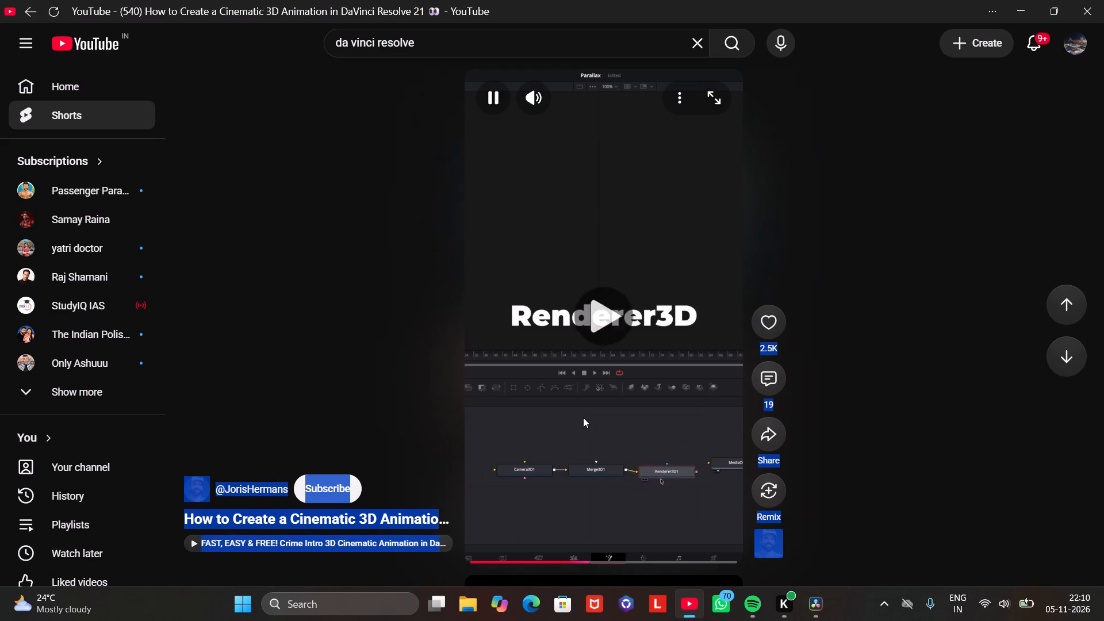
{"action": "left_click", "coordinate": [583, 417]}
{"action": "left_click", "coordinate": [583, 417]}
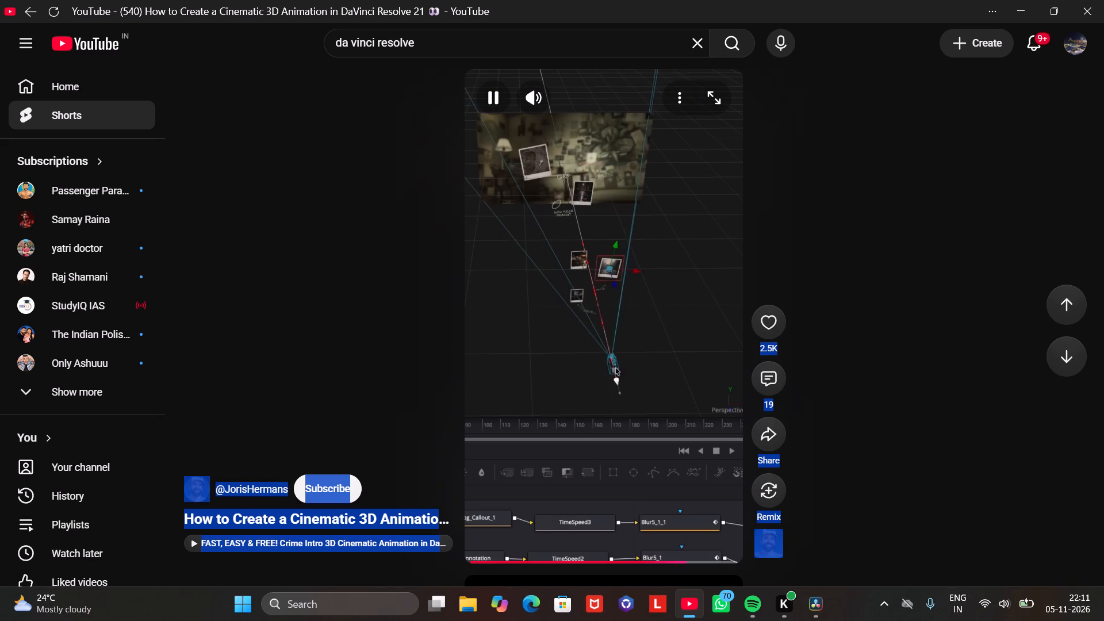
{"action": "left_click", "coordinate": [572, 391]}
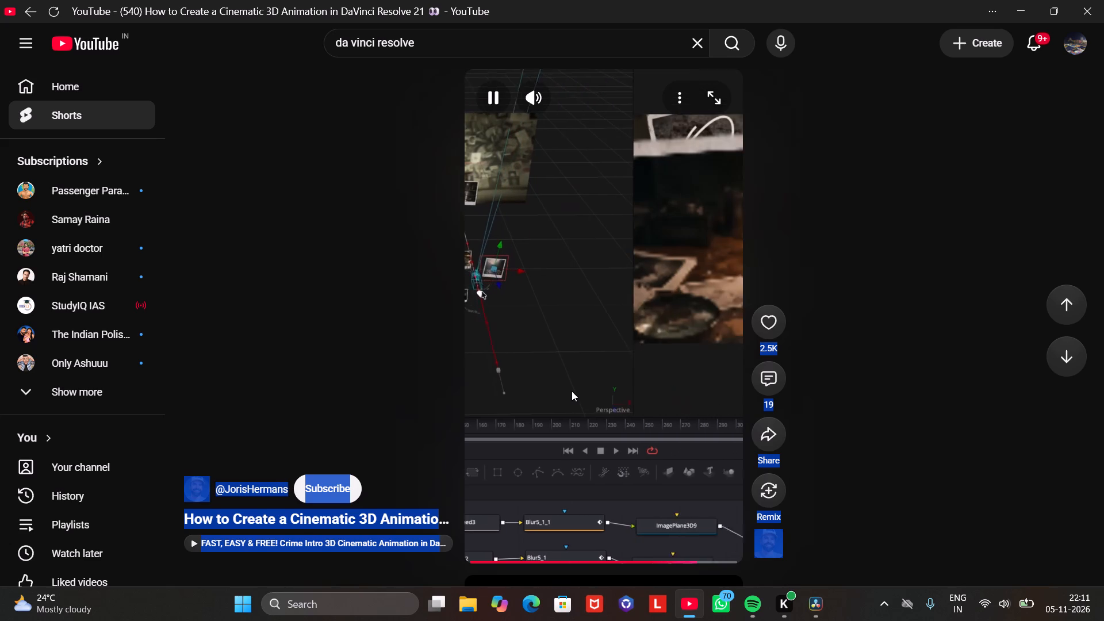
{"action": "left_click", "coordinate": [572, 391]}
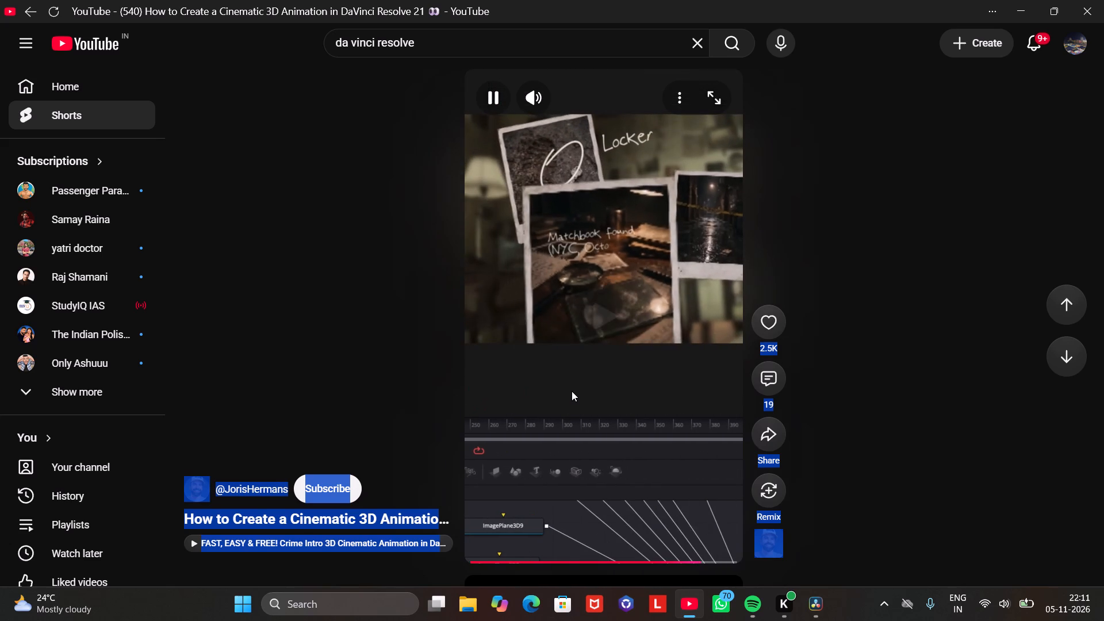
{"action": "left_click", "coordinate": [572, 391]}
{"action": "left_click", "coordinate": [572, 391]}
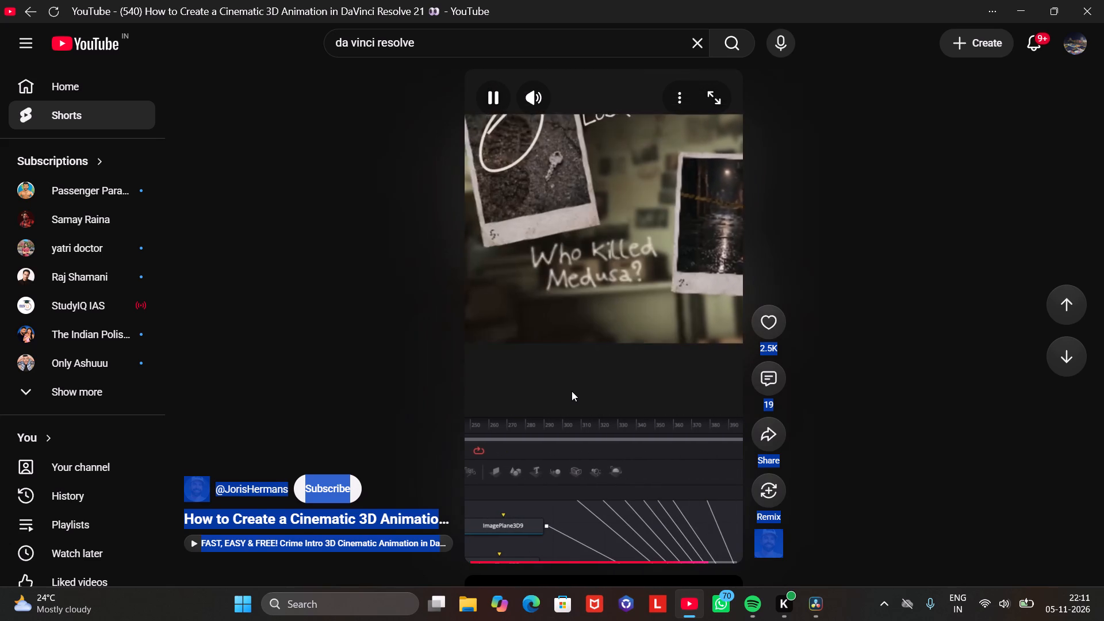
{"action": "left_click", "coordinate": [572, 391]}
Switch back to DaVinci Resolve and show the Media Pool.
{"action": "left_click", "coordinate": [816, 607]}
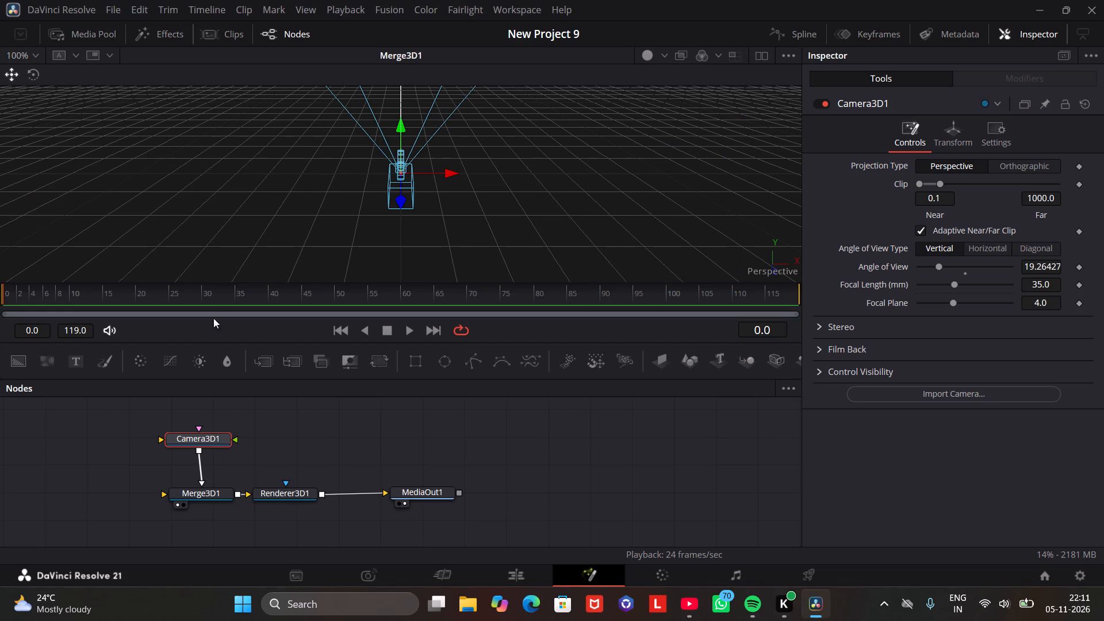
{"action": "left_click", "coordinate": [109, 13]}
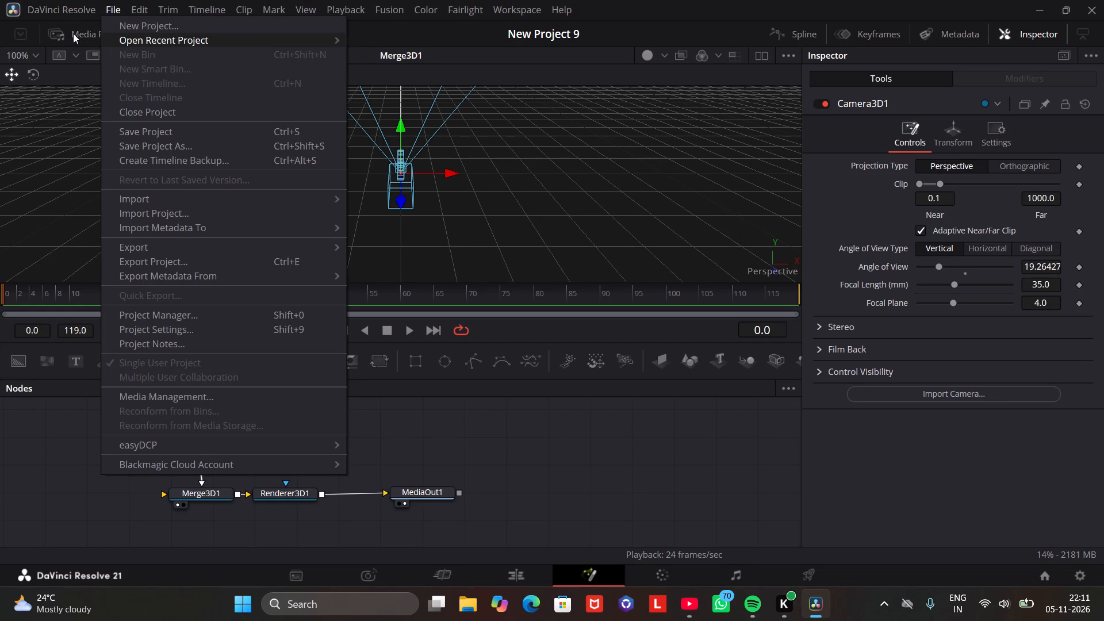
{"action": "left_click", "coordinate": [73, 33]}
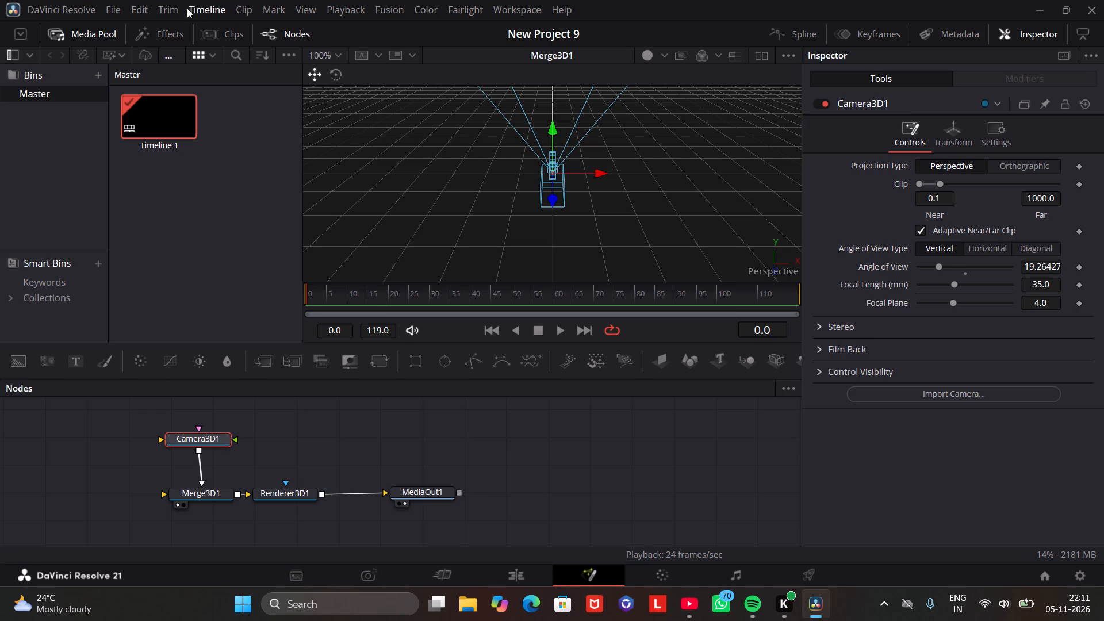
Add a new bin inside the Master bin of the Media Pool.
{"action": "left_click", "coordinate": [116, 12]}
{"action": "left_click", "coordinate": [111, 2]}
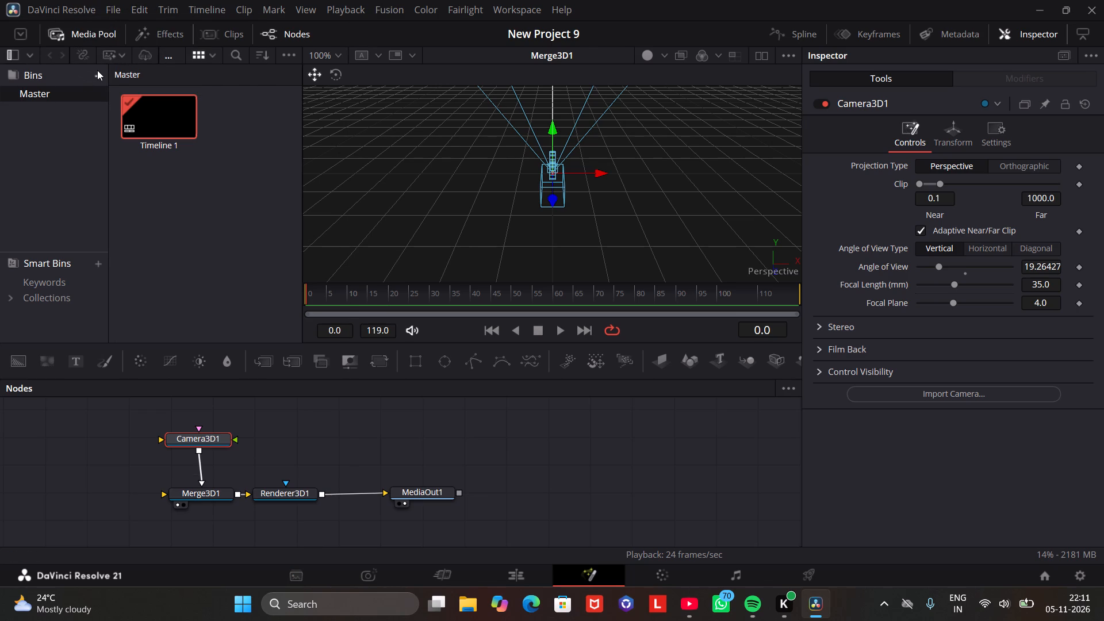
{"action": "left_click", "coordinate": [97, 70]}
{"action": "left_click", "coordinate": [88, 141]}
{"action": "left_click", "coordinate": [192, 173]}
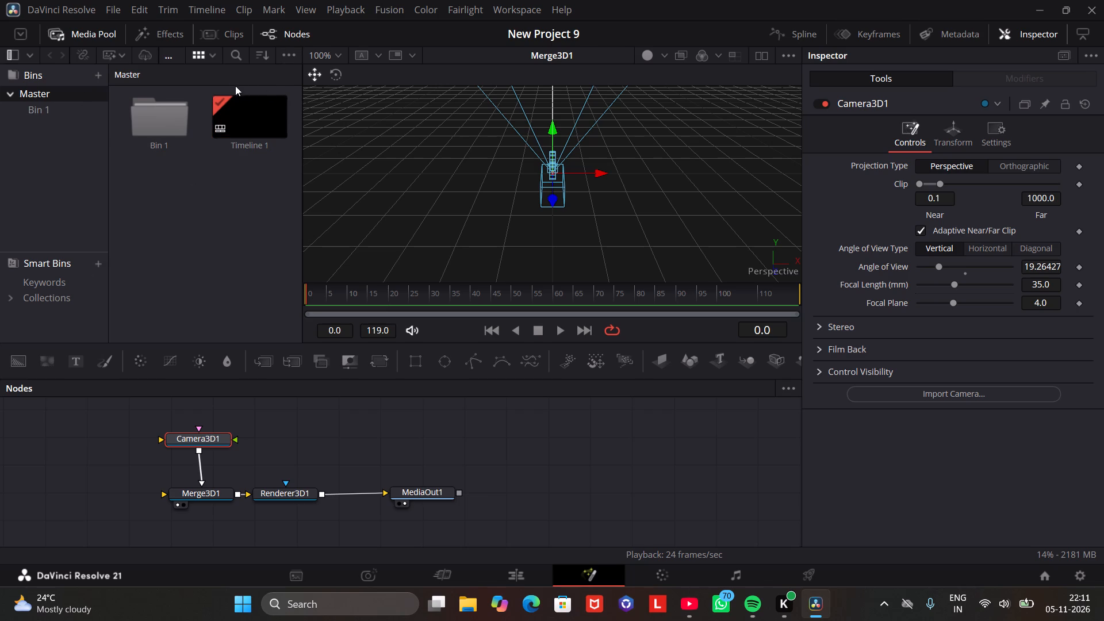
Show the timeline's clip thumbnails below the node graph.
{"action": "left_click", "coordinate": [215, 33]}
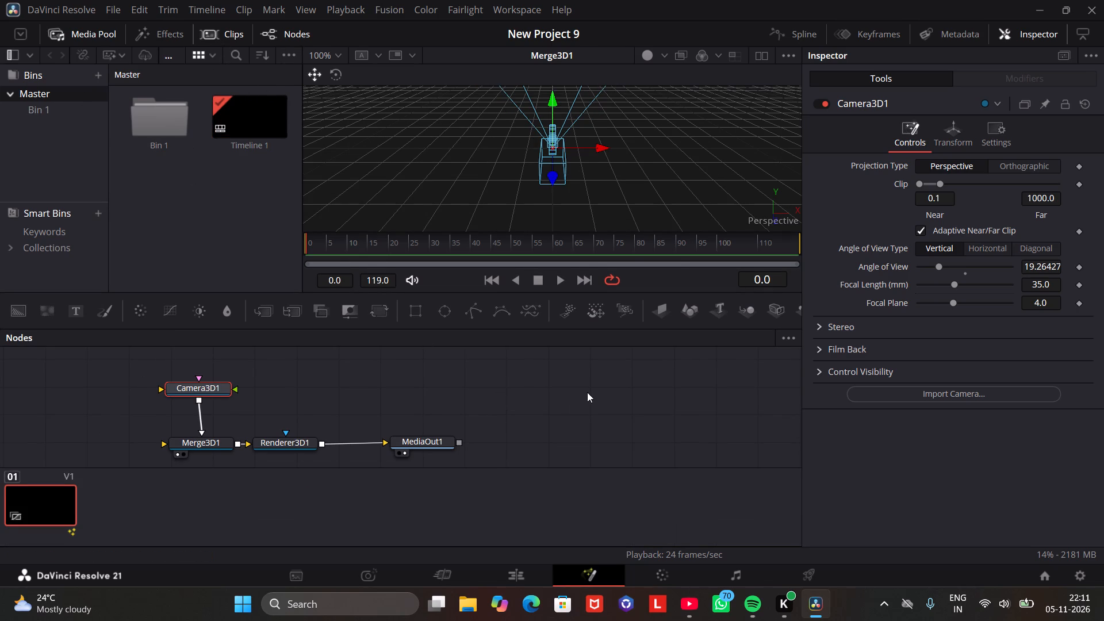
Find the Image Plane 3D tool with the search text im, add it, and place it to the left of Merge3D1.
{"action": "key", "text": "shift+space"}
{"action": "type", "text": "im"}
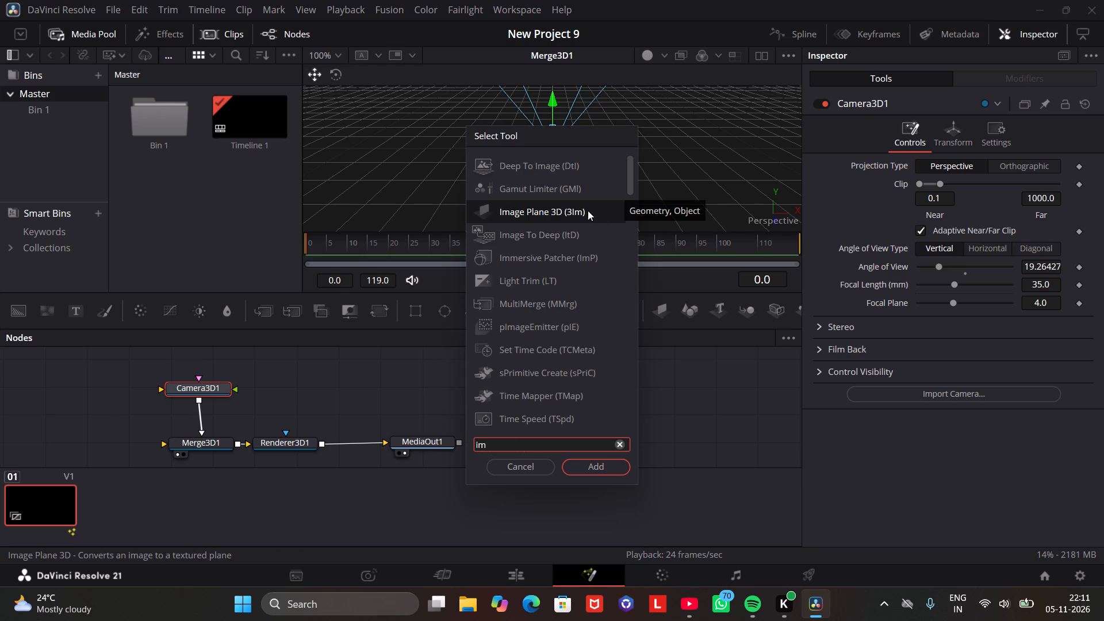
{"action": "left_click", "coordinate": [588, 210]}
{"action": "left_click", "coordinate": [587, 476]}
{"action": "left_click", "coordinate": [595, 470]}
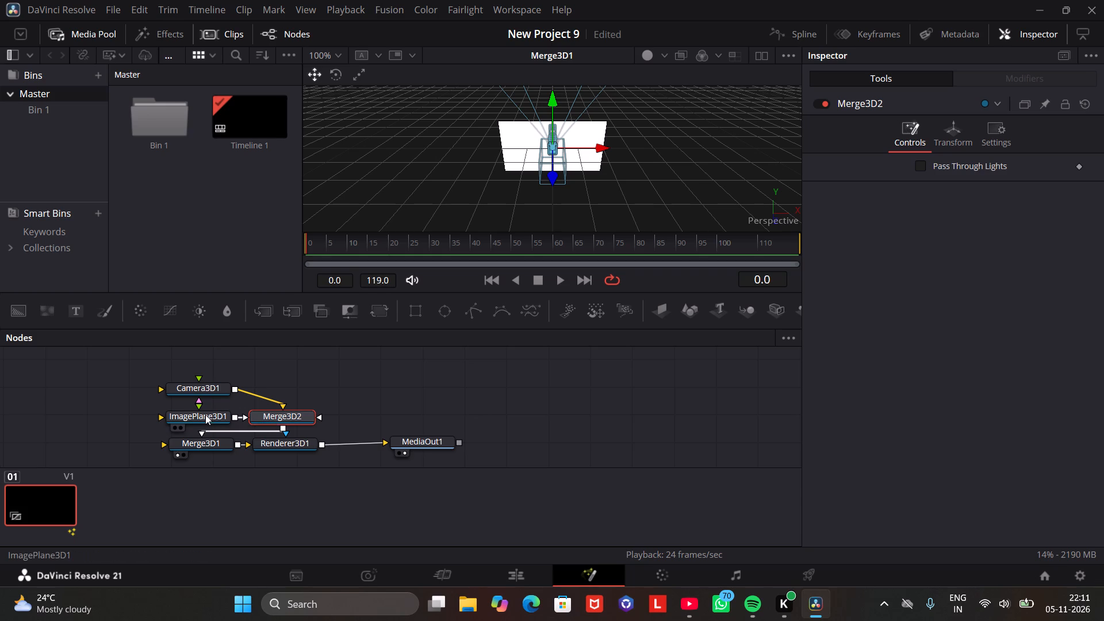
{"action": "left_click_drag", "start_coordinate": [205, 415], "coordinate": [136, 438]}
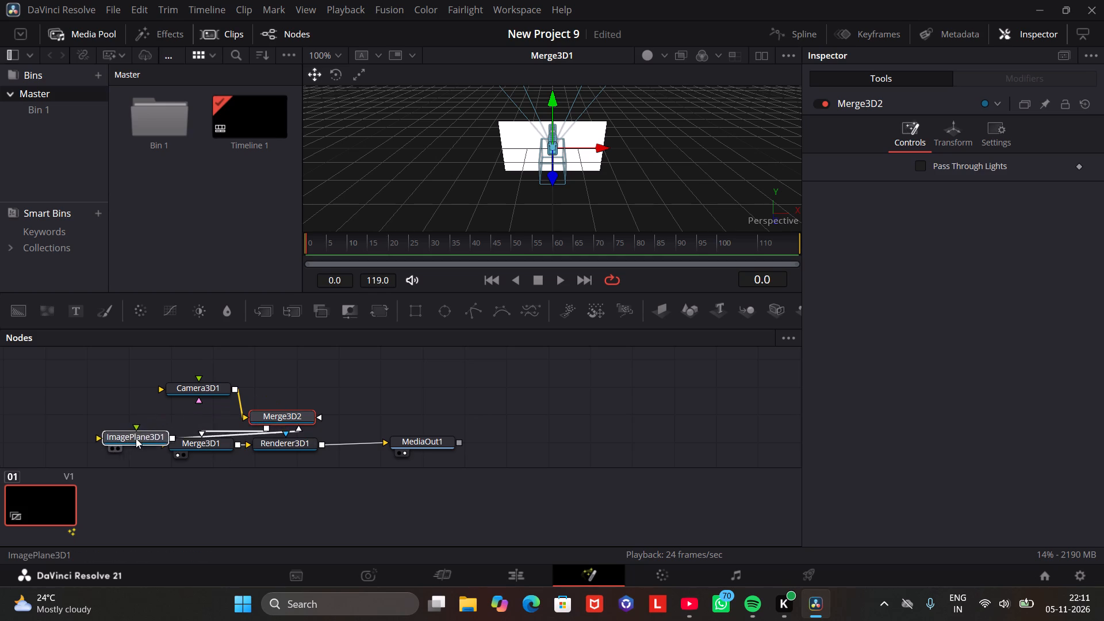
{"action": "left_click_drag", "start_coordinate": [136, 438], "coordinate": [89, 445]}
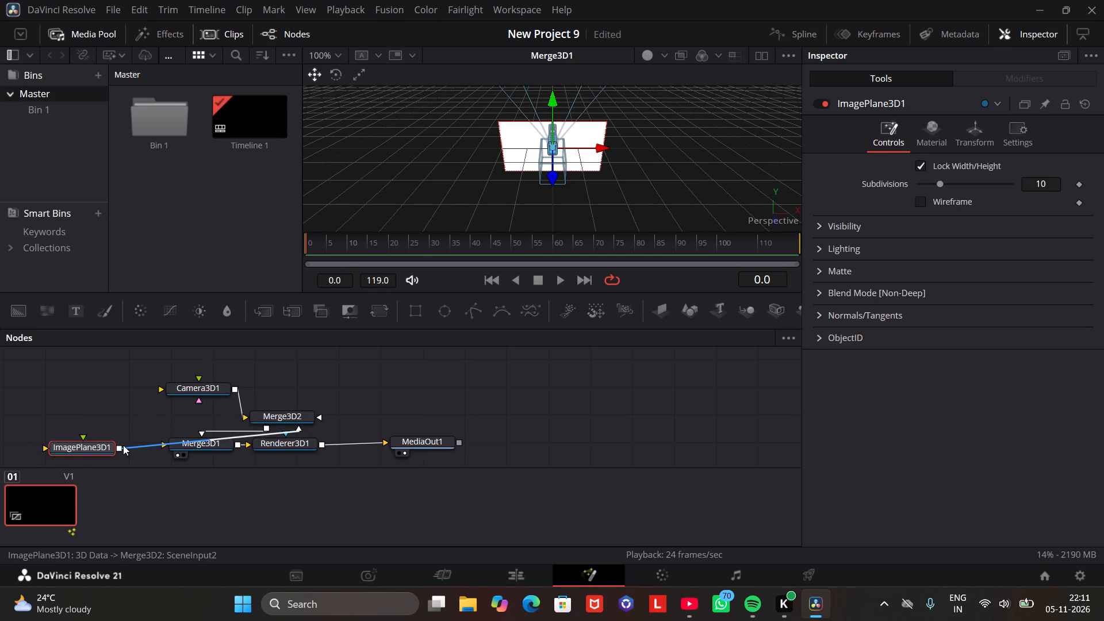
Disconnect ImagePlane3D1 from both Merge3D1 and the extra Merge3D2 node.
{"action": "left_click_drag", "start_coordinate": [118, 448], "coordinate": [65, 405]}
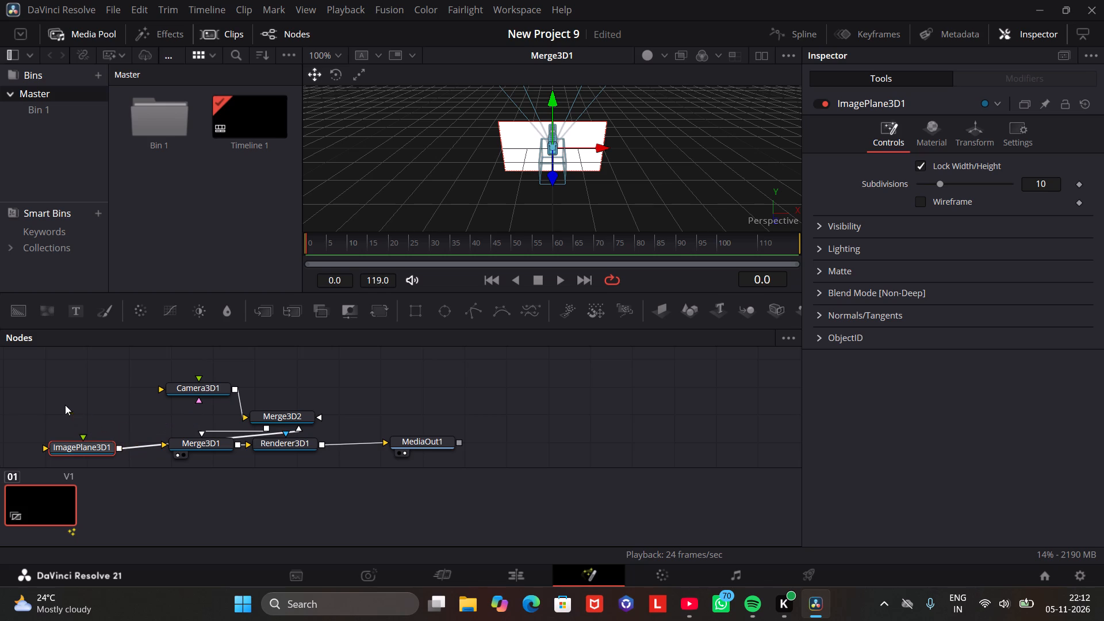
{"action": "left_click_drag", "start_coordinate": [152, 445], "coordinate": [122, 393]}
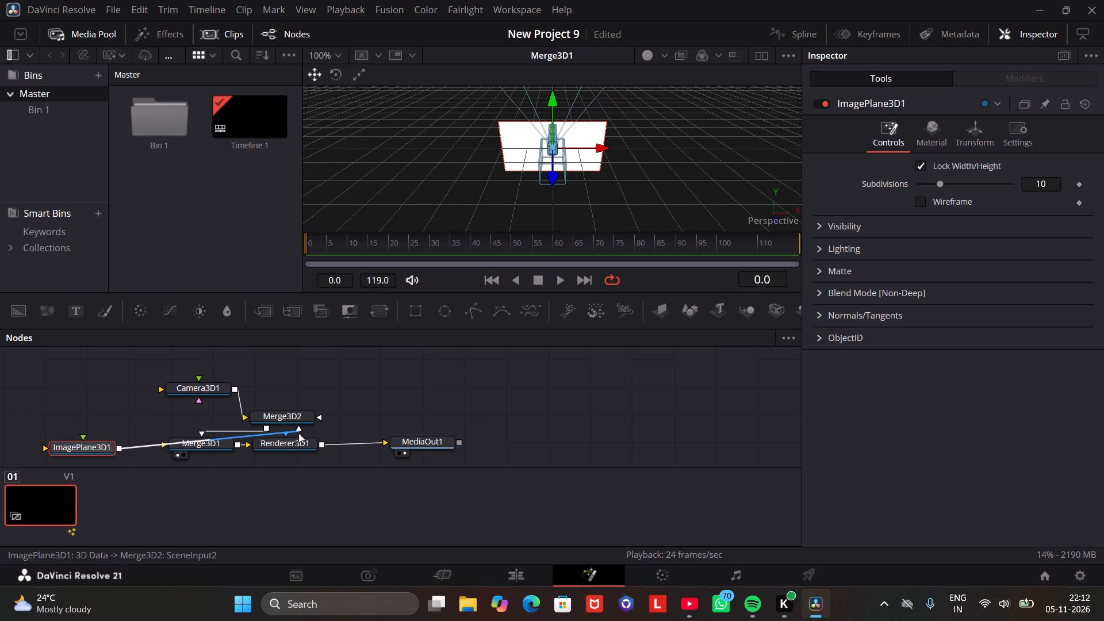
{"action": "left_click_drag", "start_coordinate": [297, 431], "coordinate": [125, 412]}
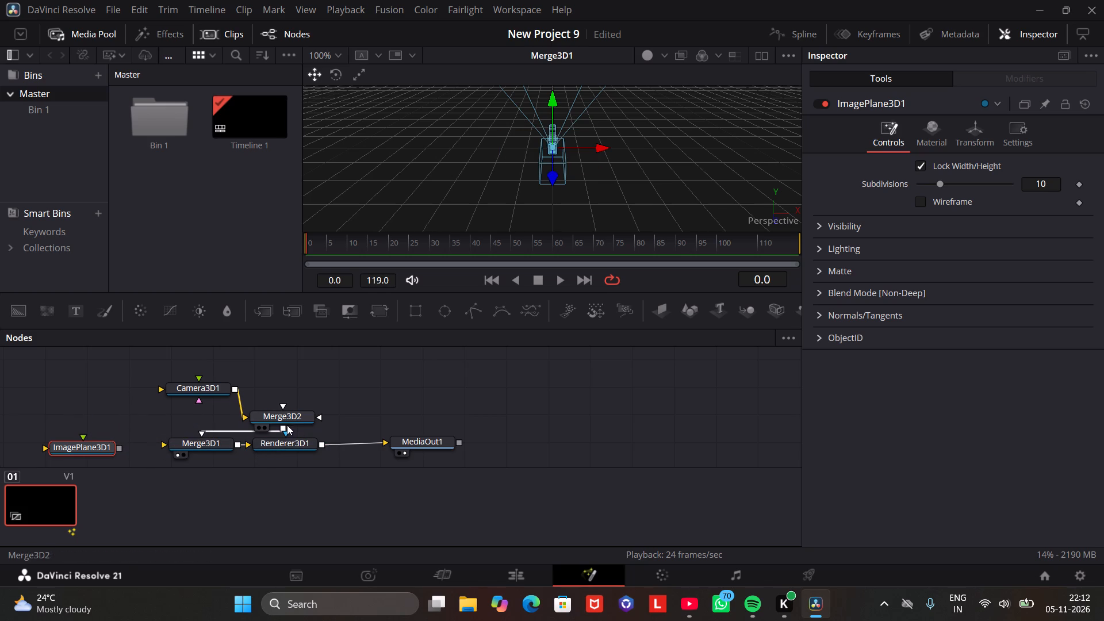
Cut the extra Merge3D2 node out of the node graph, keeping Camera3D1 wired to Merge3D1.
{"action": "right_click", "coordinate": [300, 417]}
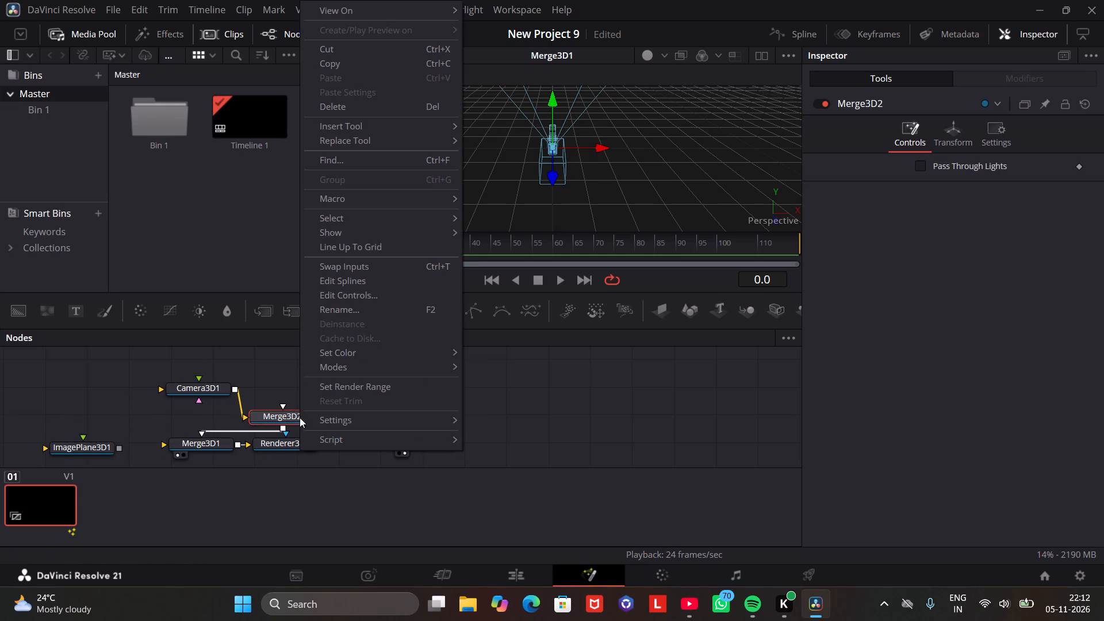
{"action": "right_click_drag", "start_coordinate": [417, 141], "coordinate": [421, 151]}
{"action": "left_click_drag", "start_coordinate": [417, 140], "coordinate": [421, 151]}
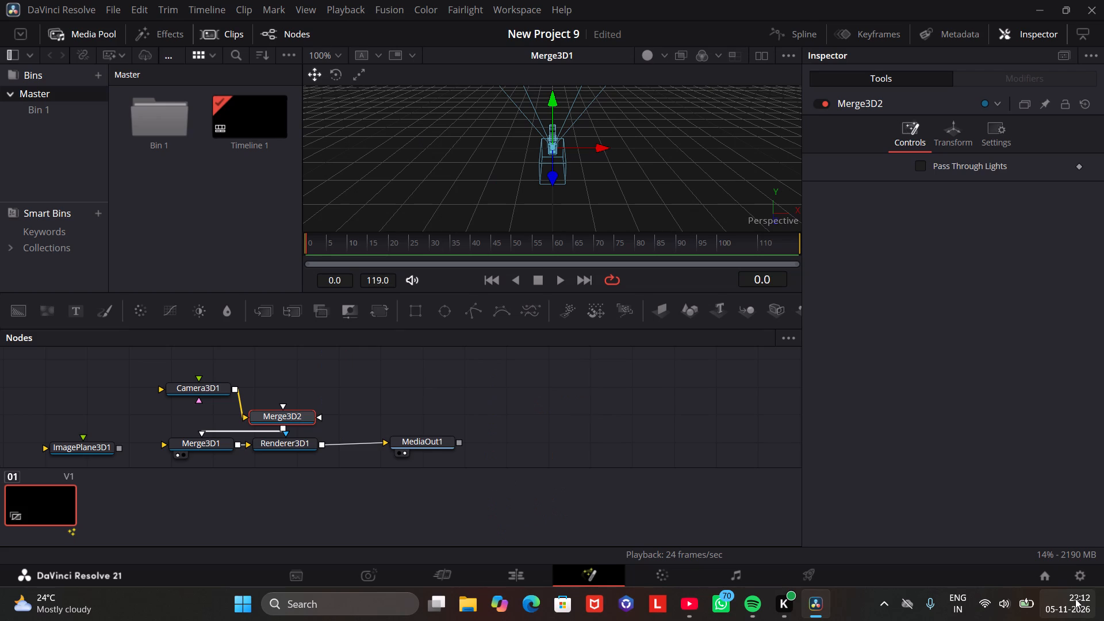
{"action": "key", "text": "ctrl+x"}
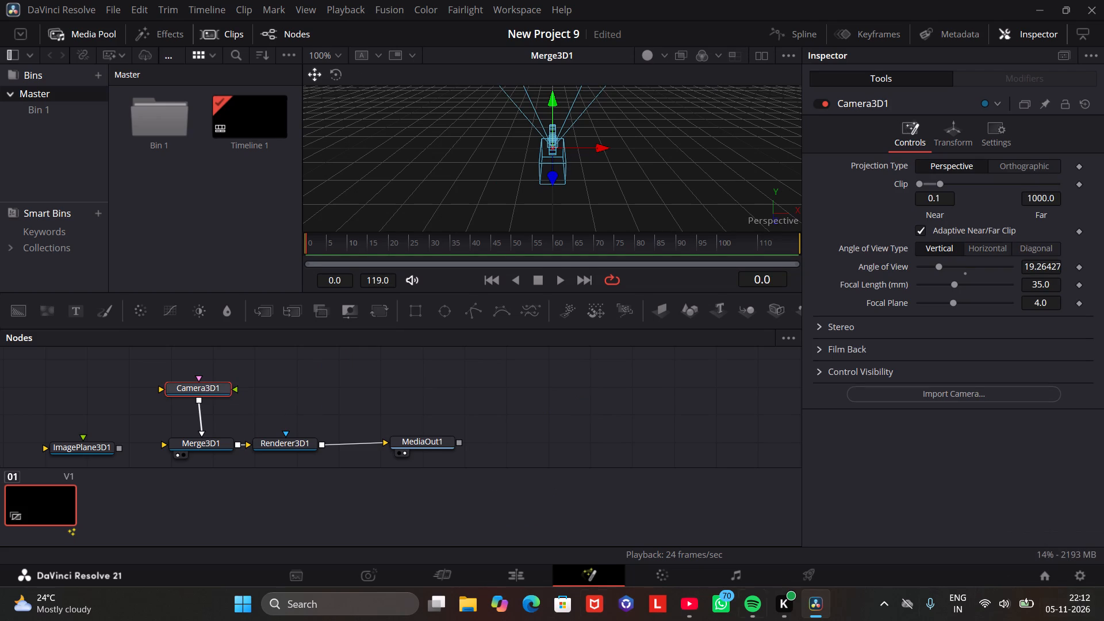
Move ImagePlane3D1 closer to Merge3D1 and connect its output to Merge3D1's scene input.
{"action": "left_click_drag", "start_coordinate": [89, 448], "coordinate": [105, 447]}
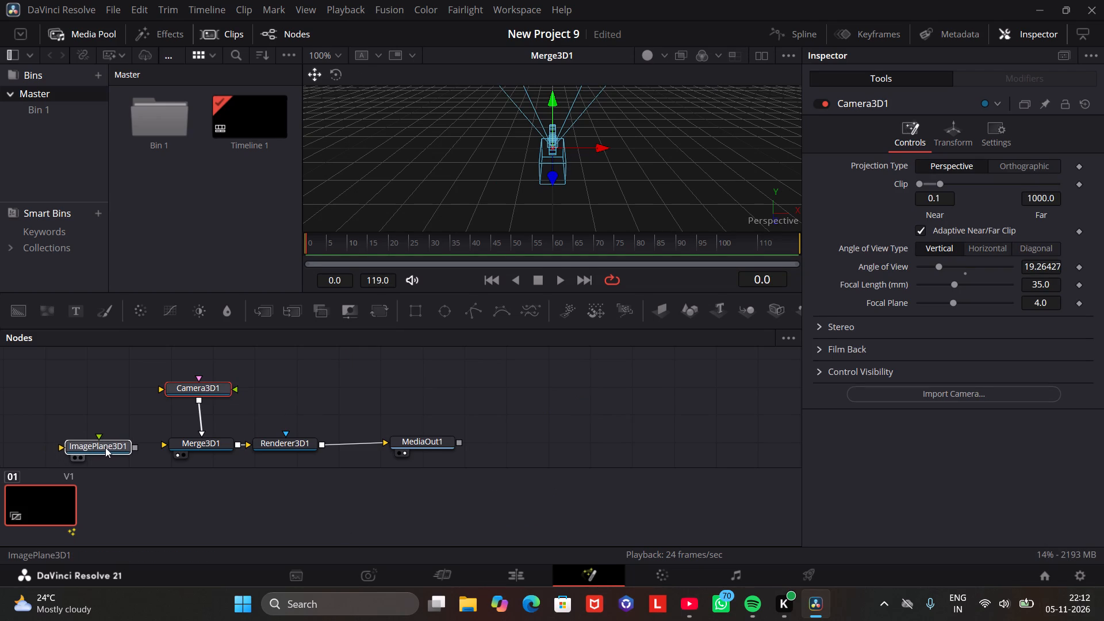
{"action": "left_click_drag", "start_coordinate": [105, 447], "coordinate": [106, 440]}
{"action": "left_click_drag", "start_coordinate": [117, 440], "coordinate": [122, 446]}
{"action": "left_click_drag", "start_coordinate": [143, 445], "coordinate": [163, 447]}
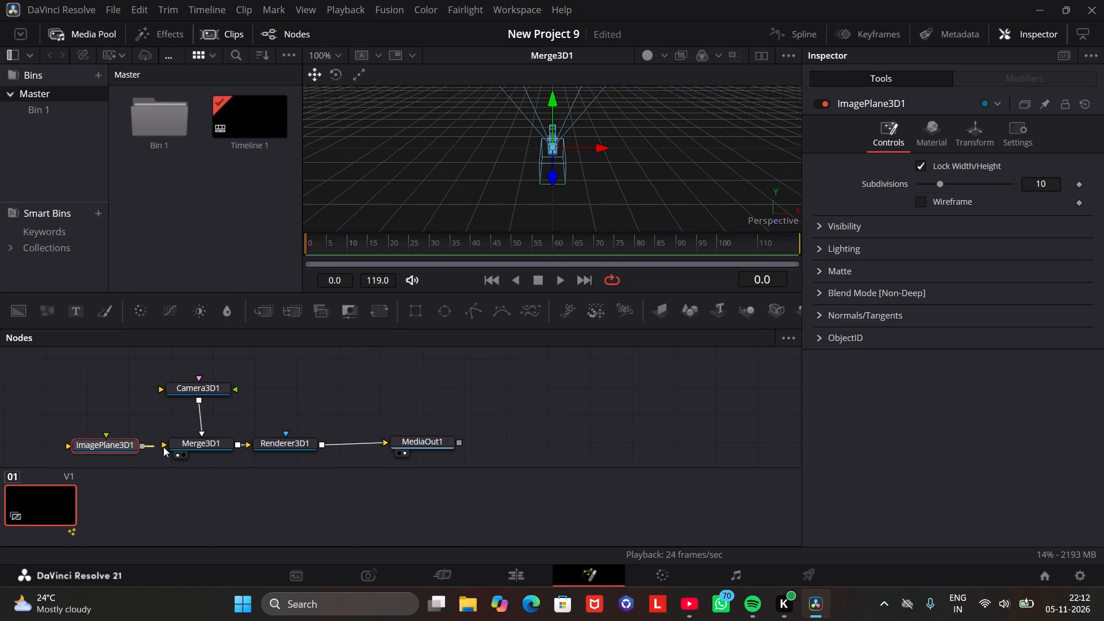
{"action": "left_click_drag", "start_coordinate": [163, 447], "coordinate": [164, 447]}
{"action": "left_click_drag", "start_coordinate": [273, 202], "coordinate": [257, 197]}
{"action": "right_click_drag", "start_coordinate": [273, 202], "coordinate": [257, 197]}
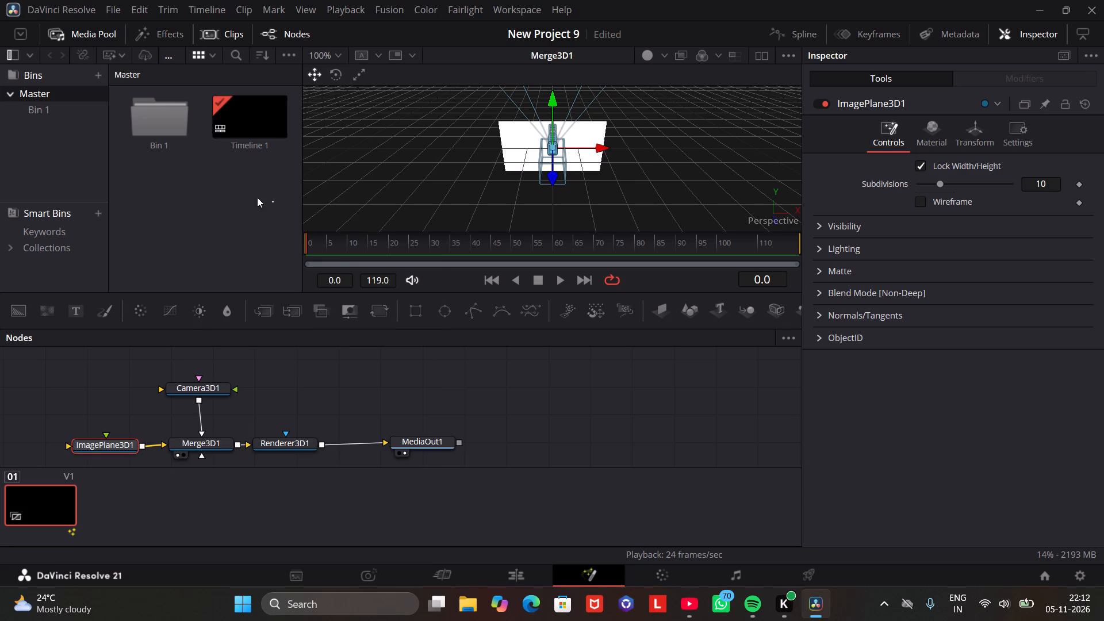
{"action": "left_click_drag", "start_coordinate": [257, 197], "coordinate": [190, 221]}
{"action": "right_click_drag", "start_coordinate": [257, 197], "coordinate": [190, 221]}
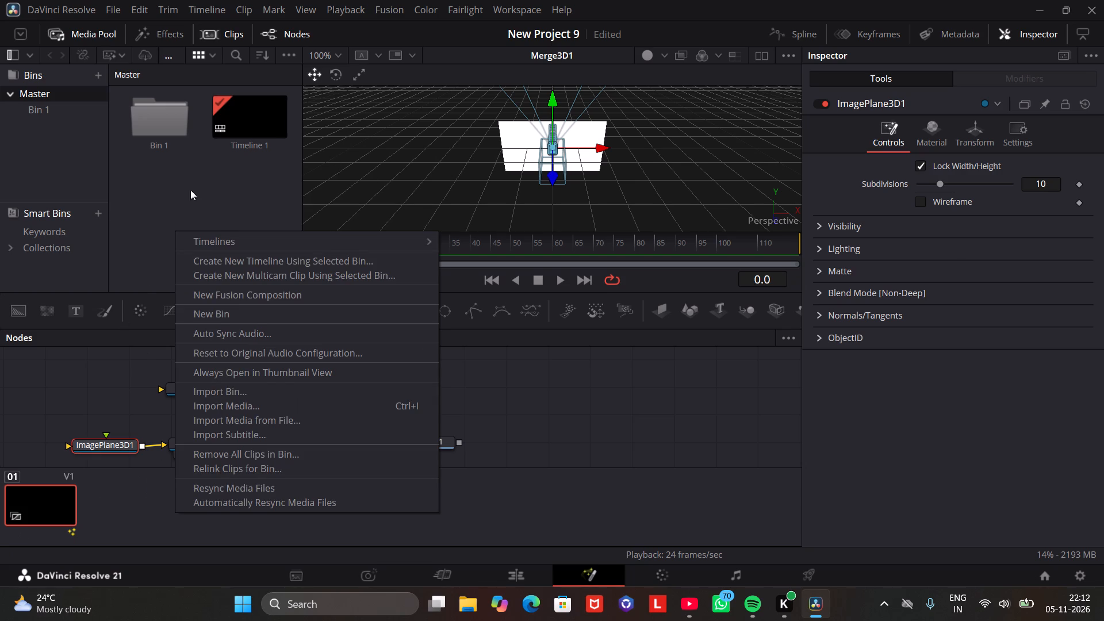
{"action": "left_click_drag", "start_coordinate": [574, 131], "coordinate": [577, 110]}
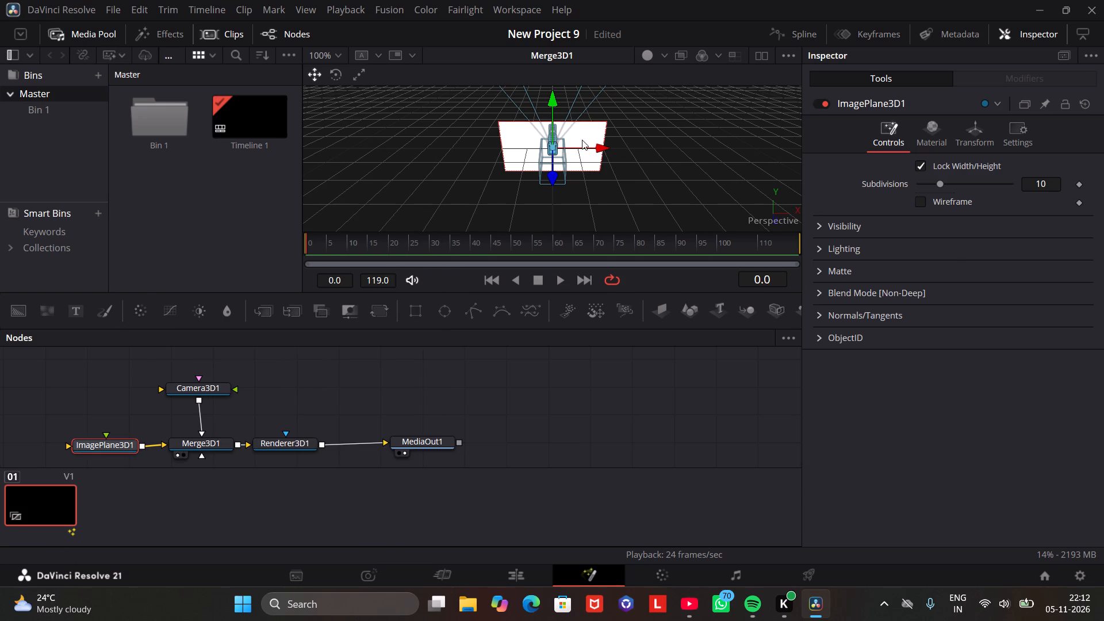
Scale the image plane up slightly and uniformly in the 3D view with the Scale tool.
{"action": "left_click", "coordinate": [313, 76]}
{"action": "left_click_drag", "start_coordinate": [361, 73], "coordinate": [352, 80]}
{"action": "left_click_drag", "start_coordinate": [355, 75], "coordinate": [367, 70]}
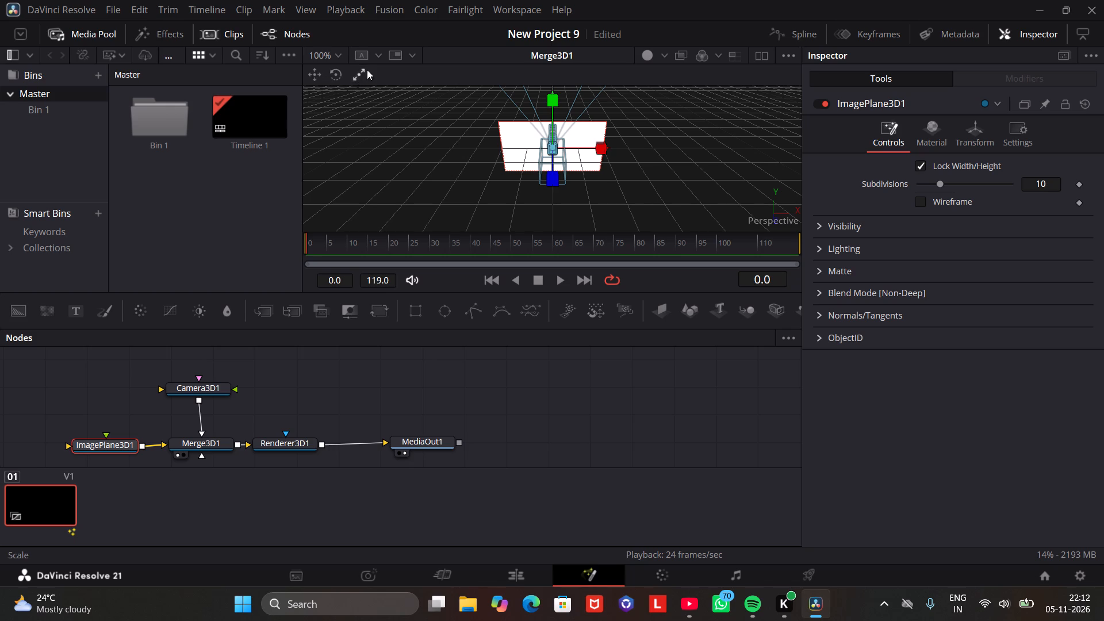
{"action": "left_click_drag", "start_coordinate": [367, 70], "coordinate": [384, 48]}
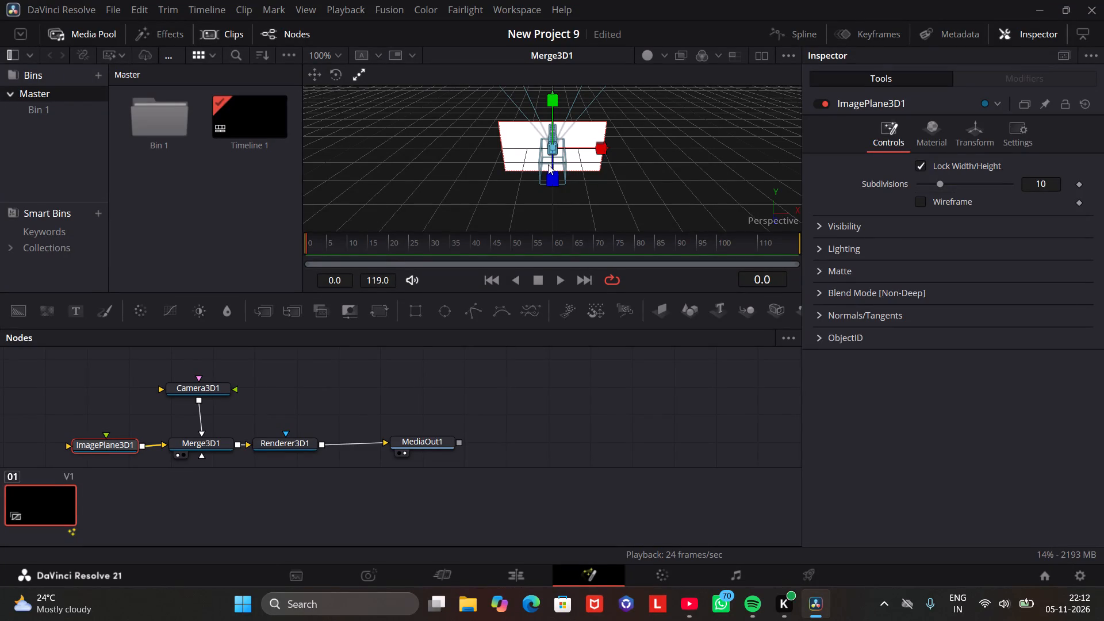
{"action": "left_click_drag", "start_coordinate": [554, 149], "coordinate": [560, 143]}
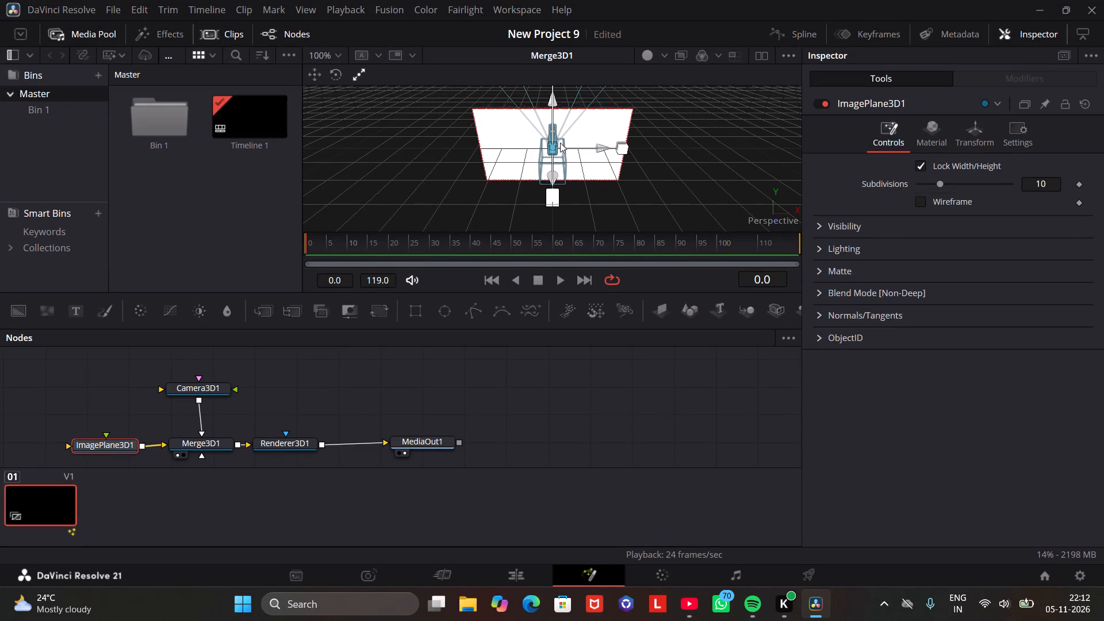
{"action": "left_click_drag", "start_coordinate": [560, 143], "coordinate": [555, 125]}
{"action": "left_click_drag", "start_coordinate": [570, 125], "coordinate": [576, 105]}
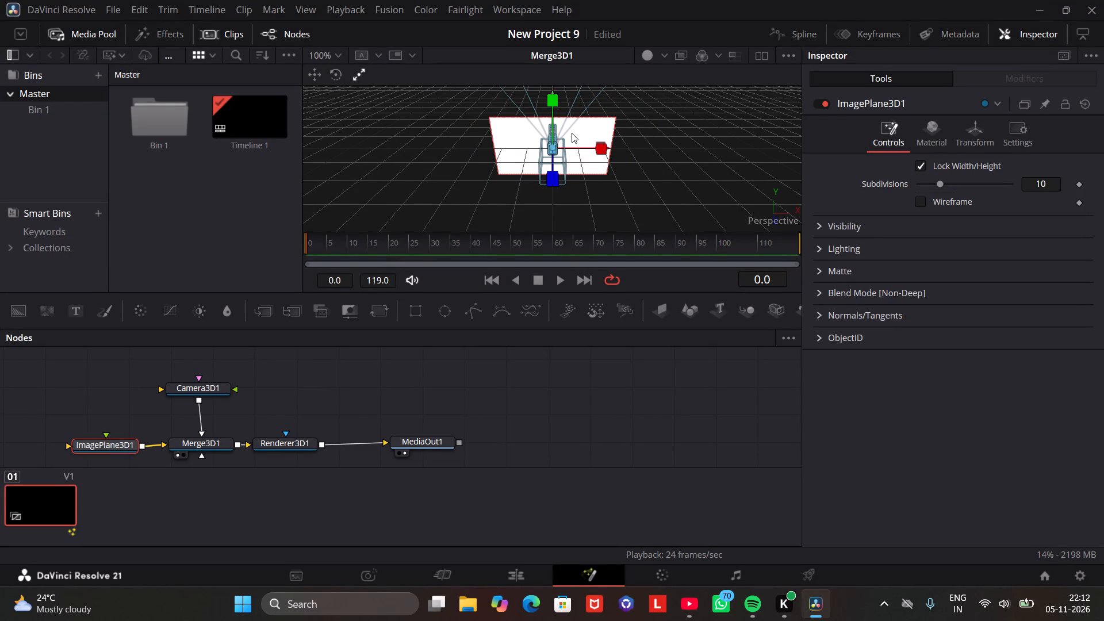
{"action": "left_click_drag", "start_coordinate": [572, 133], "coordinate": [577, 121]}
{"action": "left_click", "coordinate": [550, 145]}
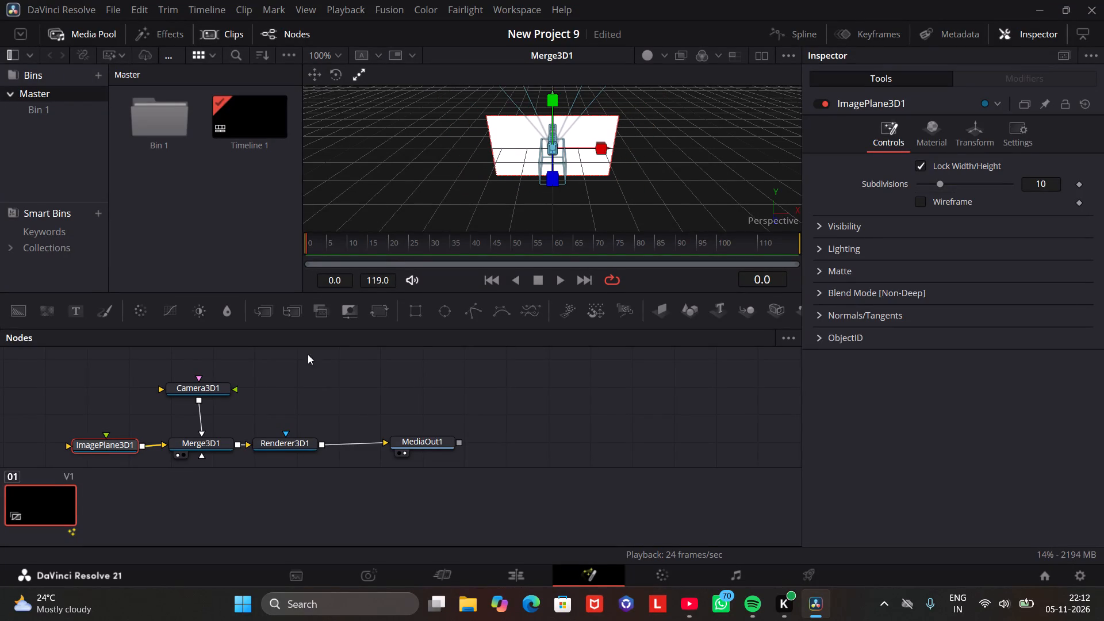
Move Camera3D1 back in the 3D view, away from the image plane and toward the viewer.
{"action": "left_click", "coordinate": [198, 382]}
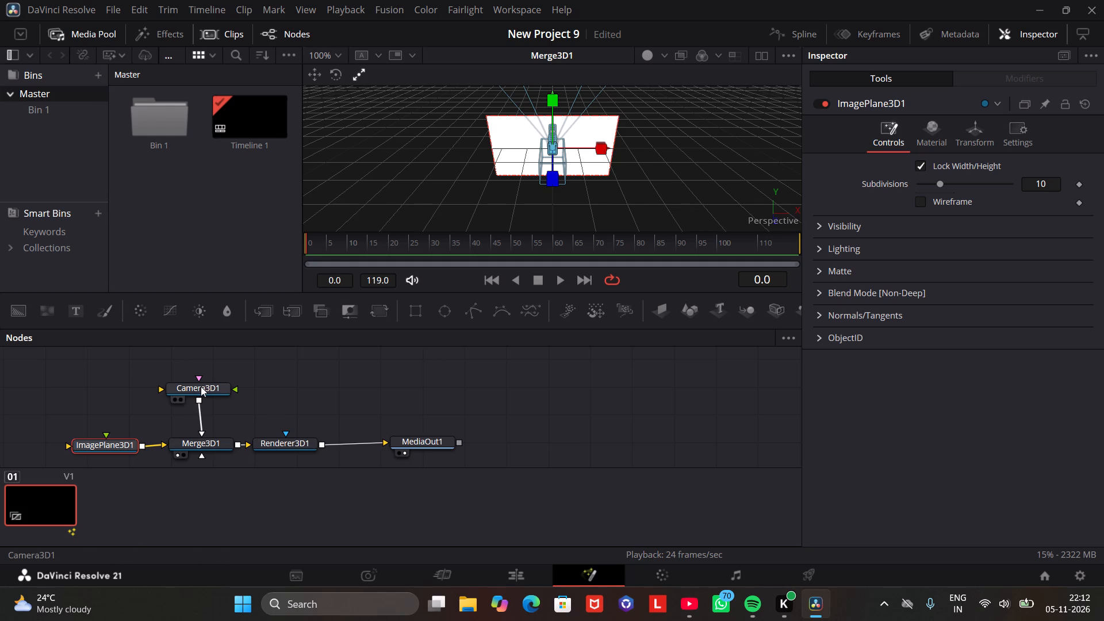
{"action": "left_click", "coordinate": [201, 386]}
{"action": "left_click_drag", "start_coordinate": [550, 147], "coordinate": [558, 168]}
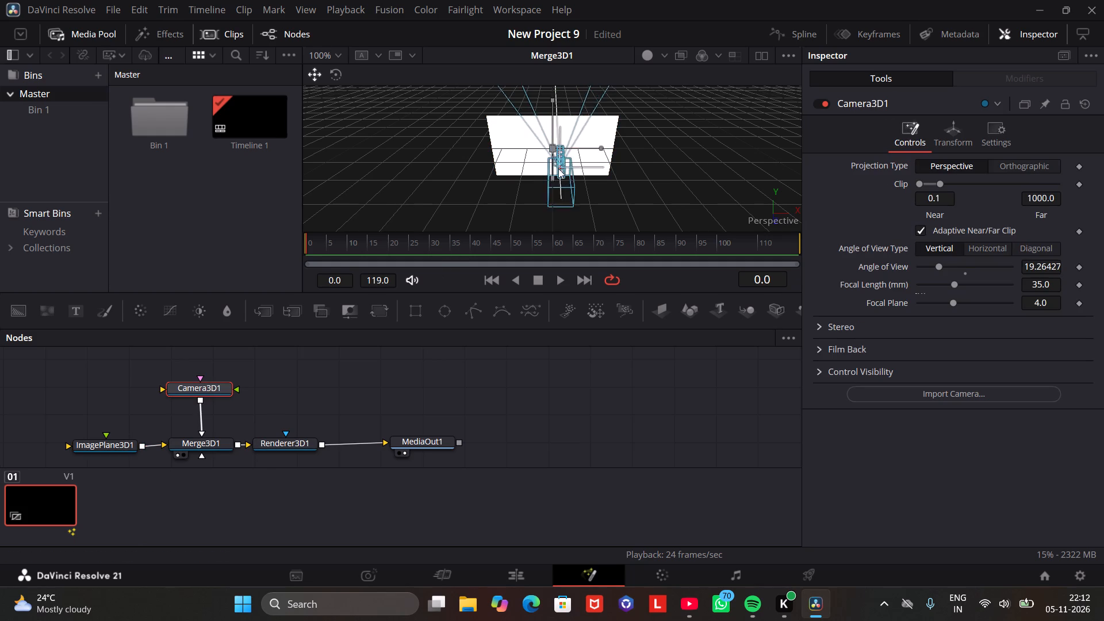
{"action": "left_click_drag", "start_coordinate": [558, 168], "coordinate": [549, 250]}
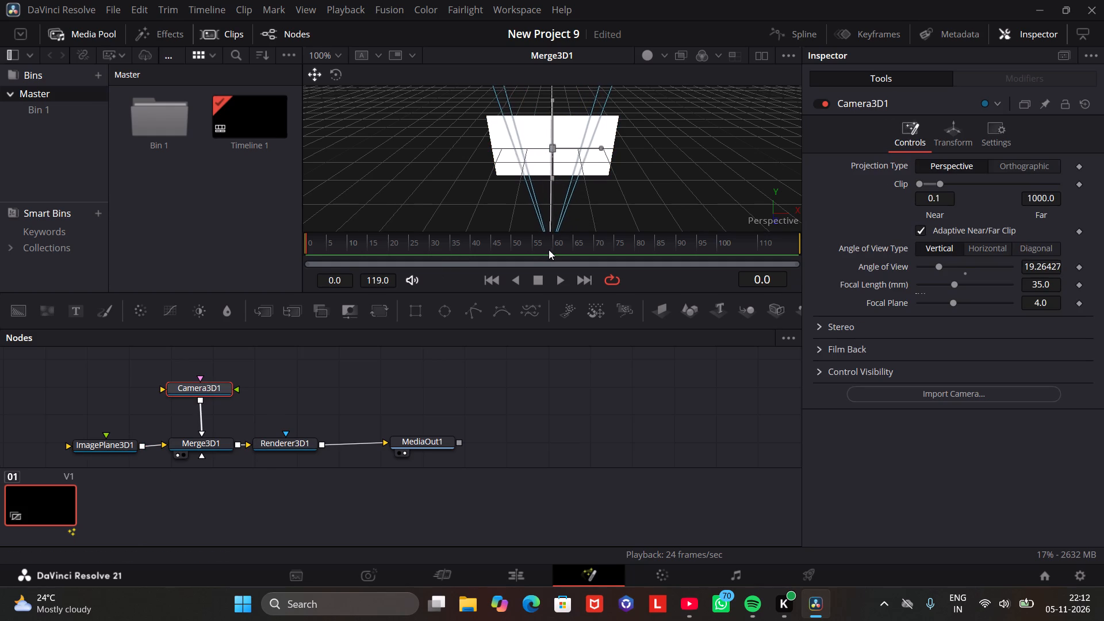
{"action": "left_click_drag", "start_coordinate": [549, 250], "coordinate": [550, 248]}
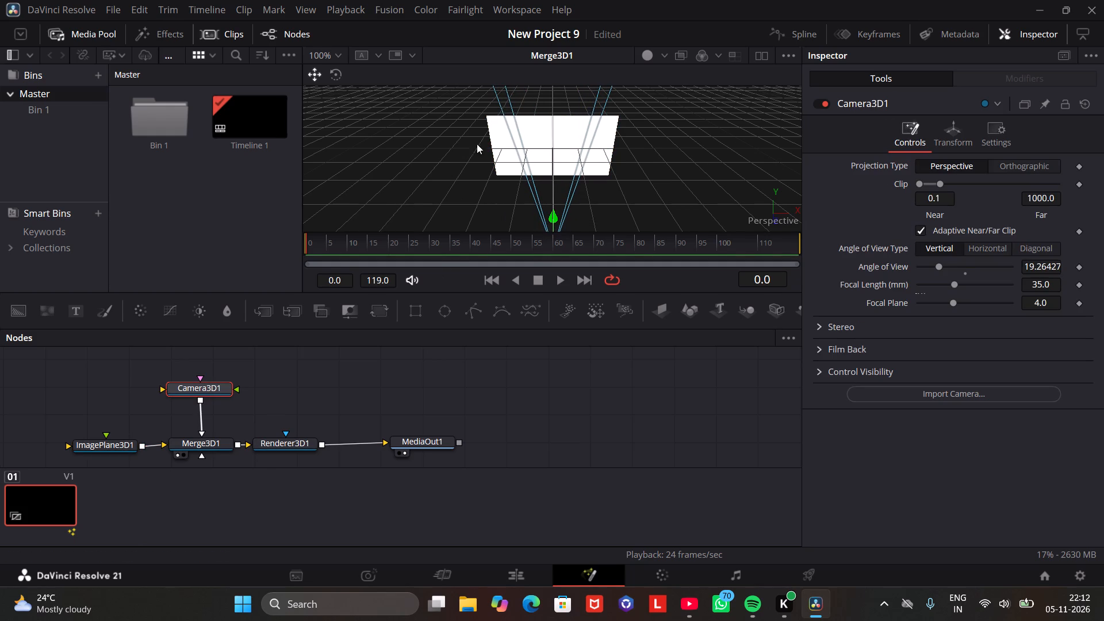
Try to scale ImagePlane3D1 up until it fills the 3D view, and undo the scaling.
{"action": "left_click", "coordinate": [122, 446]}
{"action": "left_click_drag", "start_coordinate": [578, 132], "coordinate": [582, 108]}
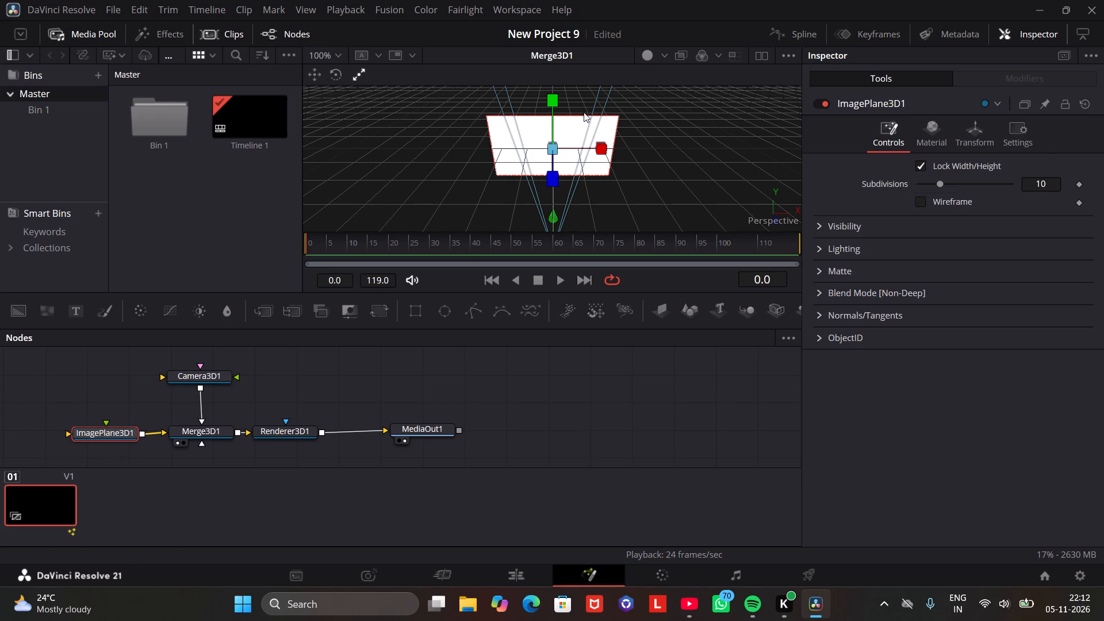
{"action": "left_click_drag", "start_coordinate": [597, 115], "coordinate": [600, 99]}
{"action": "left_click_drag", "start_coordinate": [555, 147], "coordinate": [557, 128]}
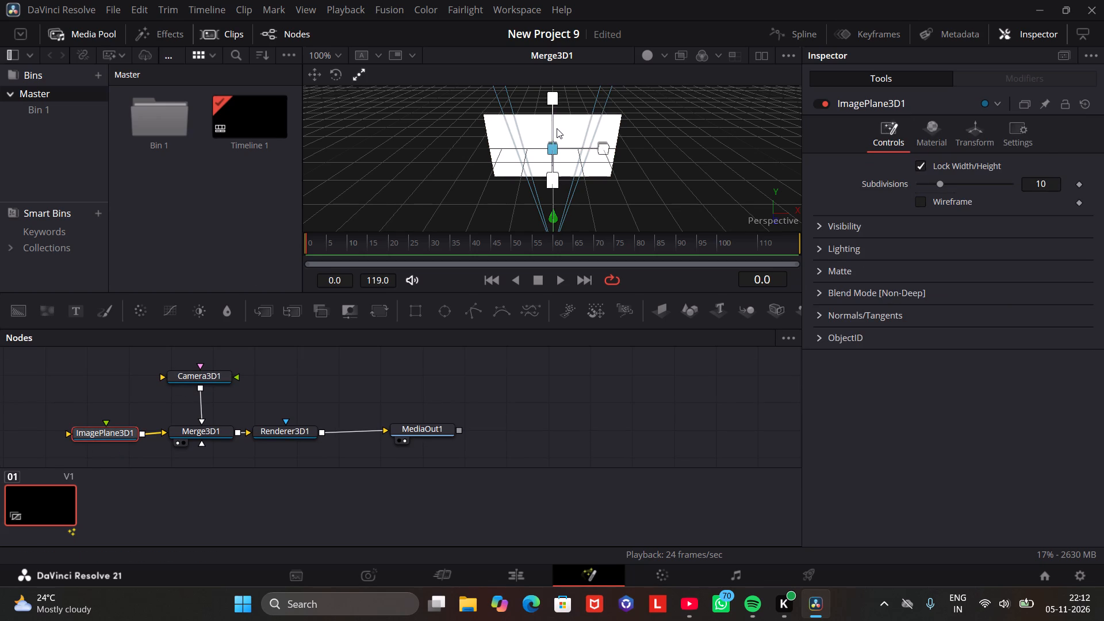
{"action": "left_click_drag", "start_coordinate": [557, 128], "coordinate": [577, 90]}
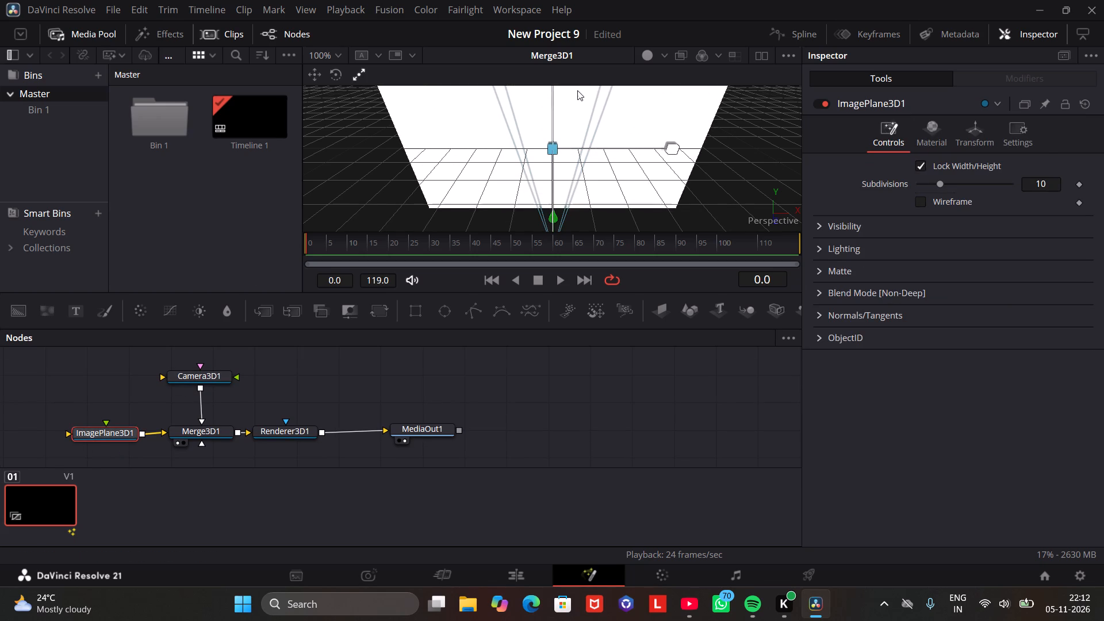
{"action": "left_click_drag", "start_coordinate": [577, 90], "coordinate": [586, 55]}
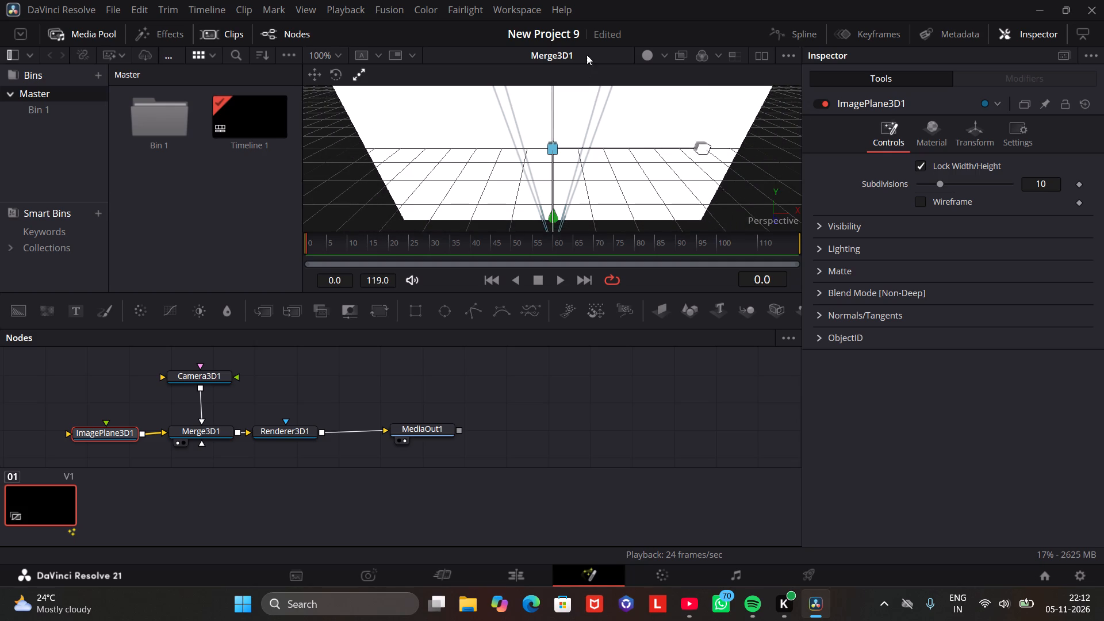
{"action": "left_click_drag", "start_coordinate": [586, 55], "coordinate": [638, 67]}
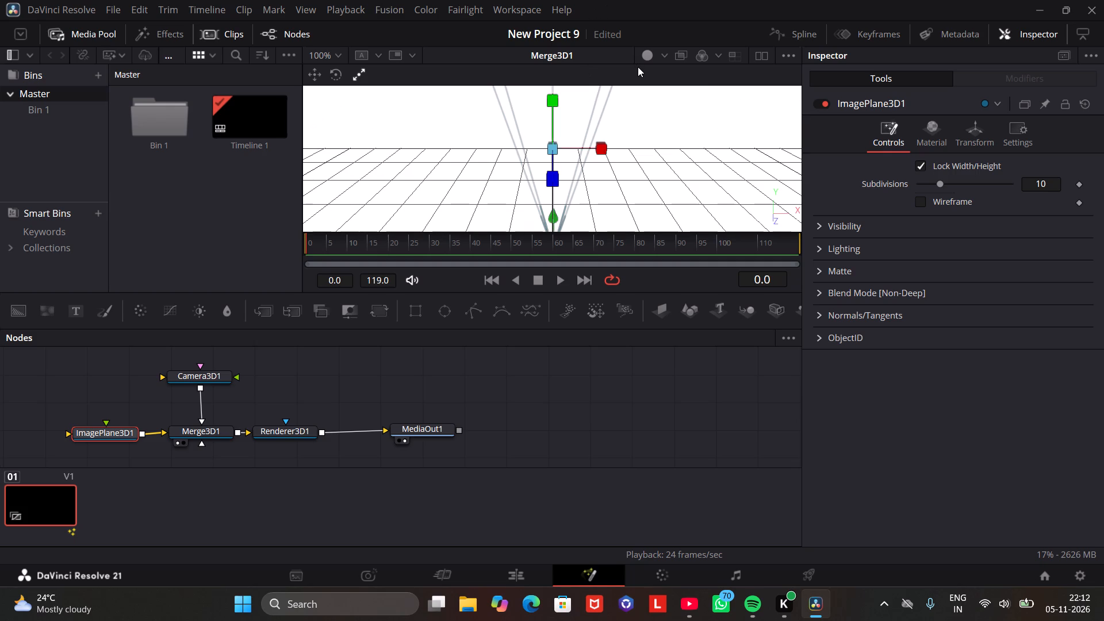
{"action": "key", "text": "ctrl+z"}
Scale ImagePlane3D1 down uniformly until it is a small plane within the camera's view lines.
{"action": "left_click", "coordinate": [587, 128]}
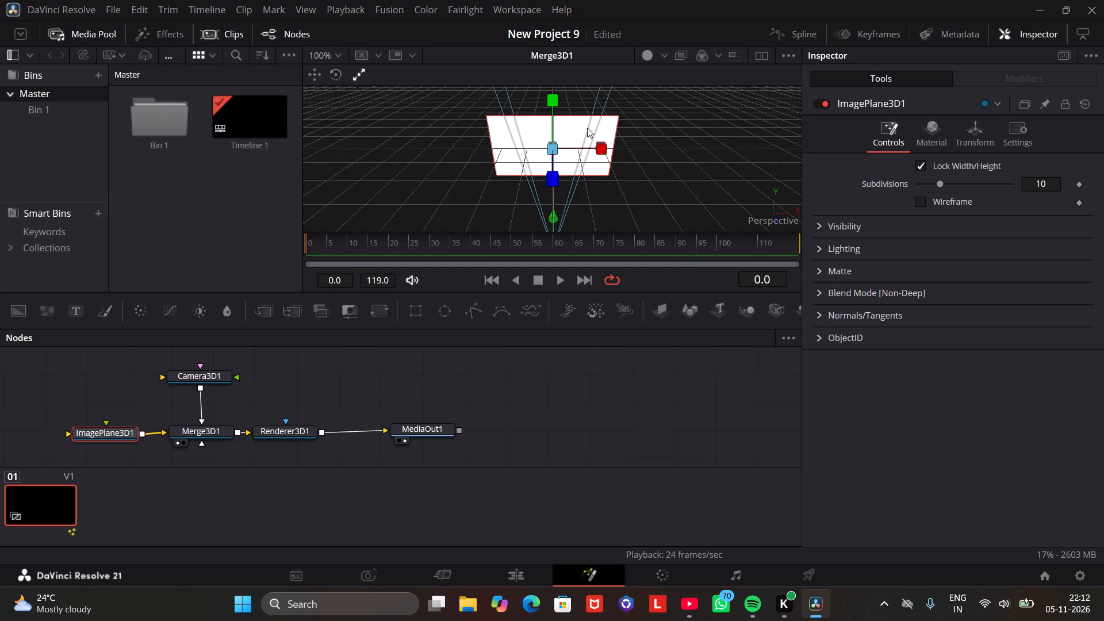
{"action": "left_click_drag", "start_coordinate": [587, 128], "coordinate": [592, 128]}
{"action": "left_click_drag", "start_coordinate": [592, 128], "coordinate": [601, 104]}
{"action": "left_click_drag", "start_coordinate": [553, 152], "coordinate": [559, 147]}
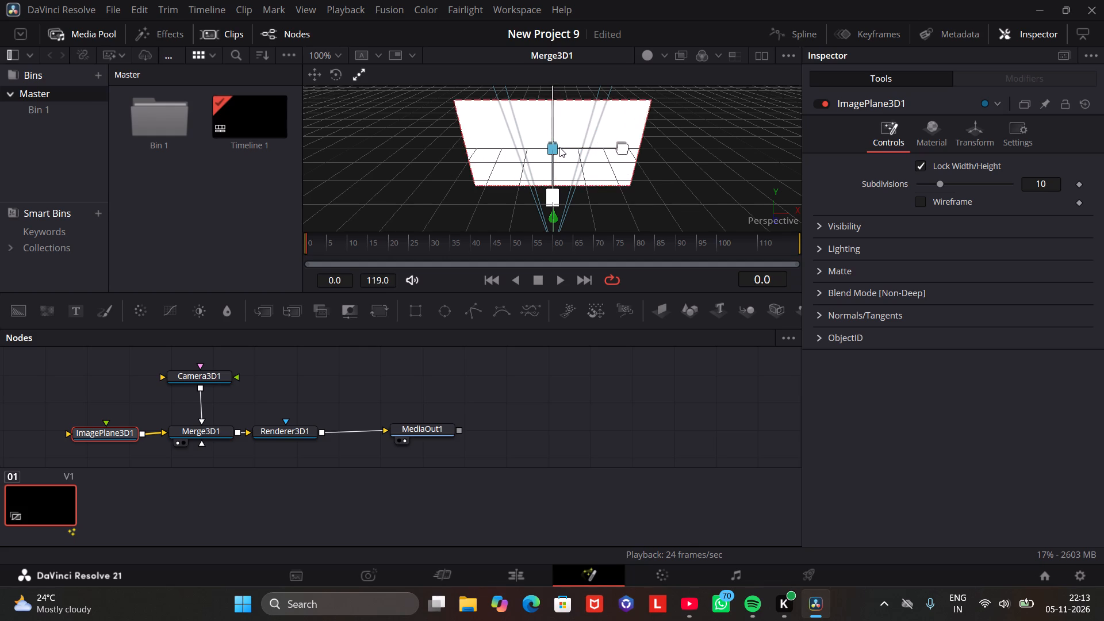
{"action": "left_click_drag", "start_coordinate": [559, 147], "coordinate": [544, 143]}
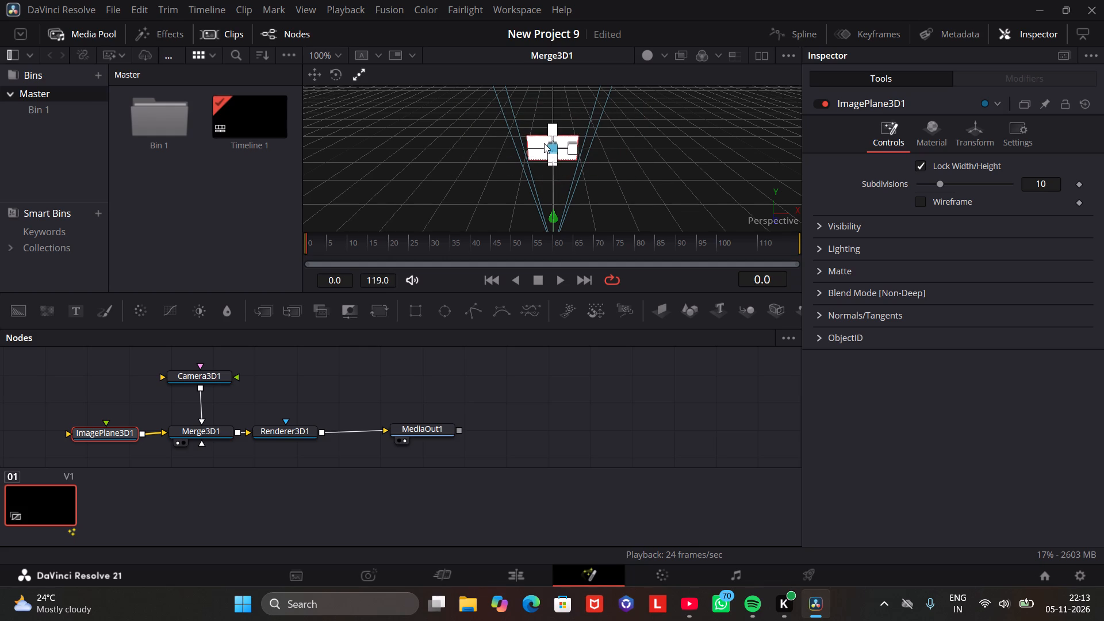
{"action": "left_click_drag", "start_coordinate": [544, 143], "coordinate": [547, 136]}
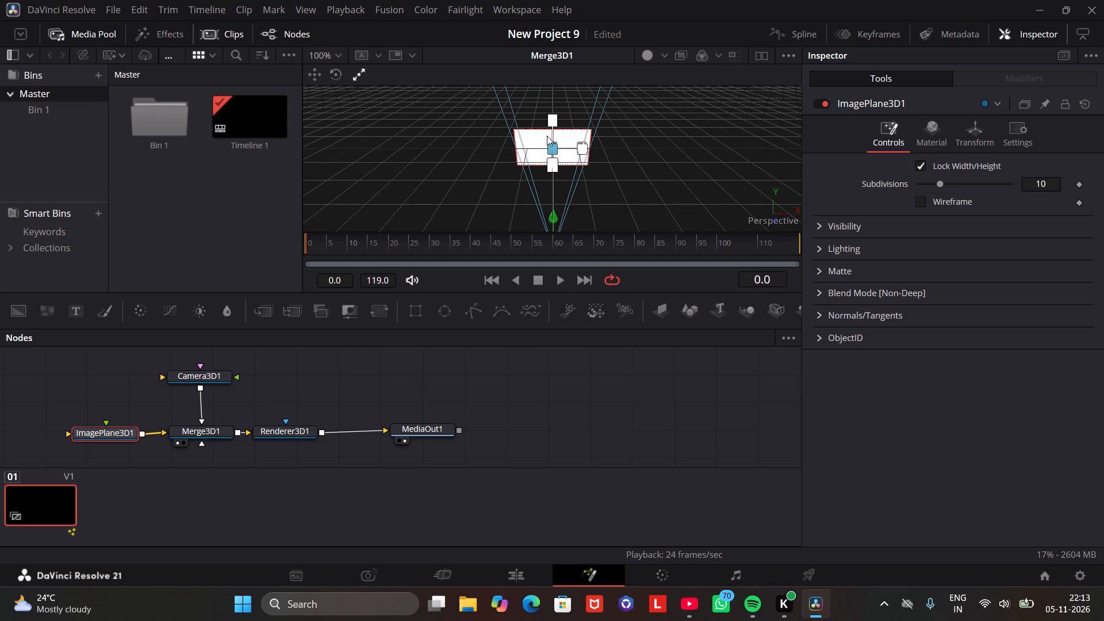
{"action": "left_click_drag", "start_coordinate": [547, 136], "coordinate": [557, 132]}
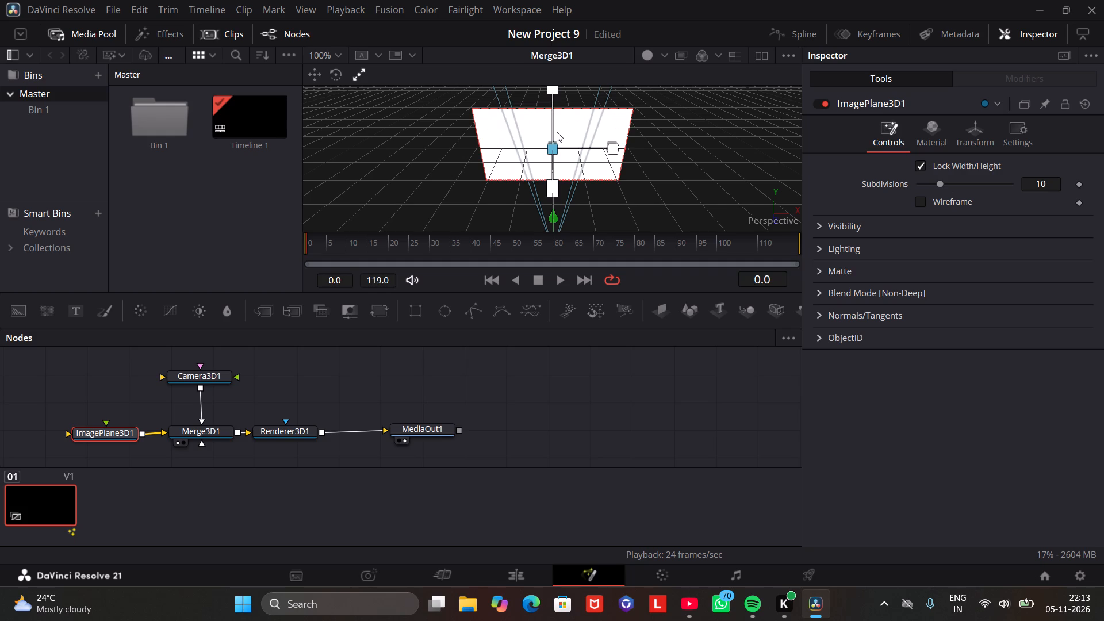
{"action": "left_click_drag", "start_coordinate": [557, 132], "coordinate": [547, 131]}
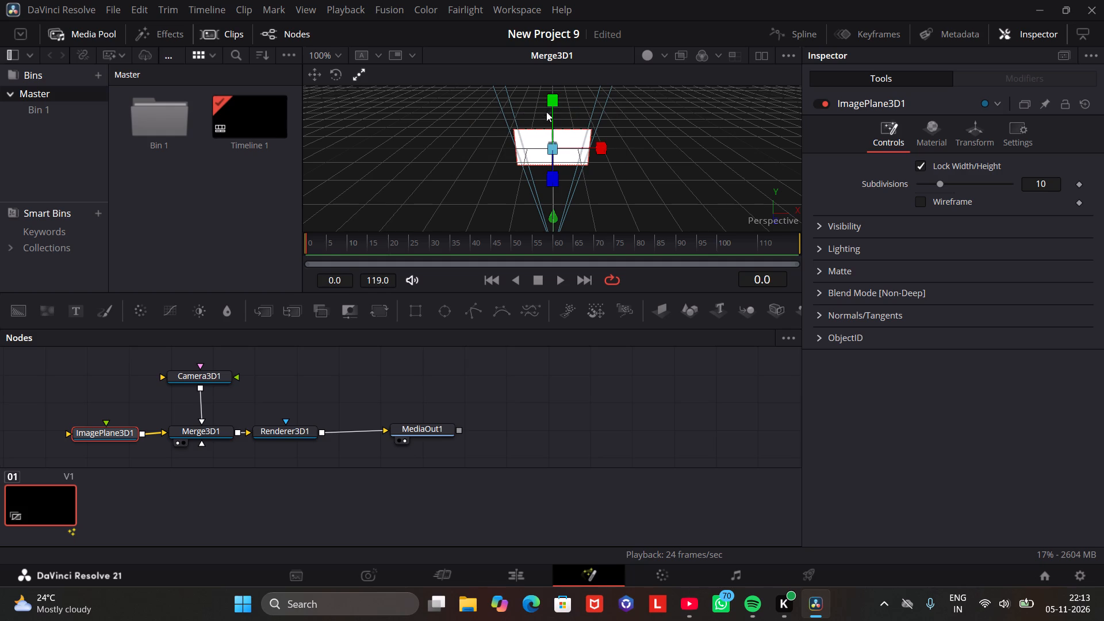
{"action": "triple_click", "coordinate": [553, 101]}
{"action": "right_click", "coordinate": [554, 101]}
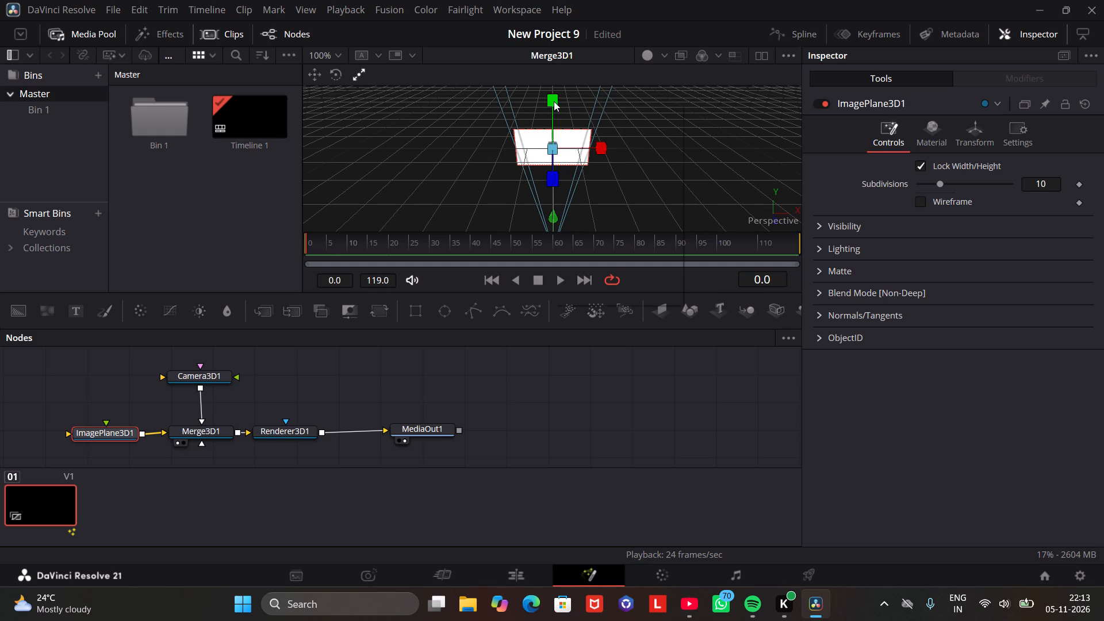
Move the ImagePlane3D1 node slightly up in the node graph, above the level of Merge3D1.
{"action": "left_click", "coordinate": [549, 105]}
{"action": "left_click_drag", "start_coordinate": [117, 432], "coordinate": [122, 396]}
{"action": "left_click_drag", "start_coordinate": [124, 396], "coordinate": [116, 408]}
{"action": "left_click_drag", "start_coordinate": [118, 145], "coordinate": [79, 155]}
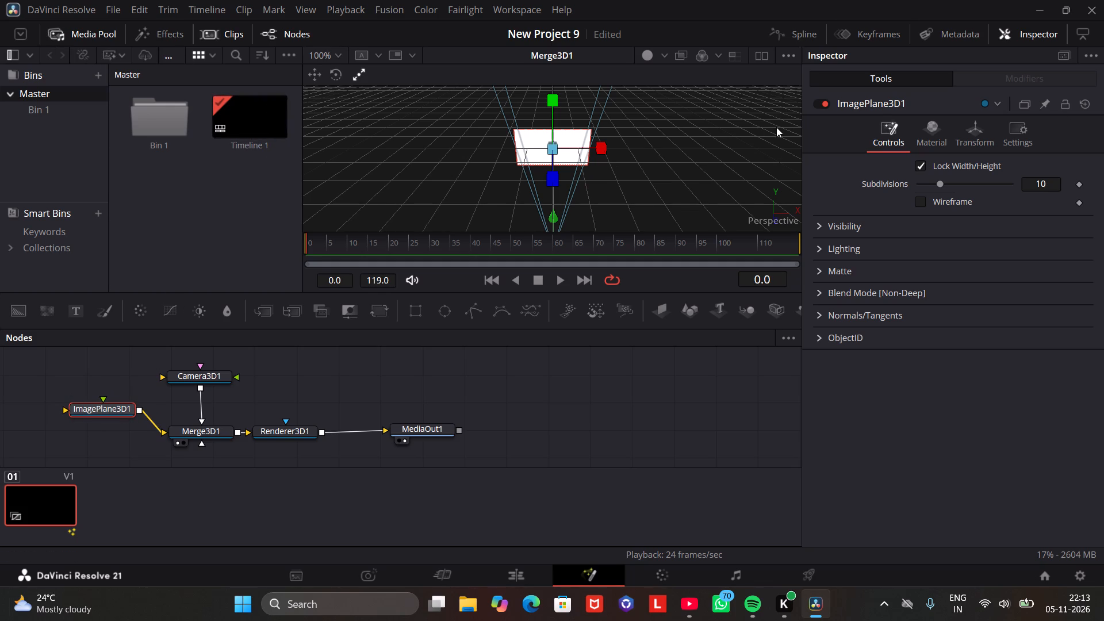
Set ImagePlane3D1's Z translation to -1.16, moving the plane farther back in the scene.
{"action": "left_click", "coordinate": [925, 124]}
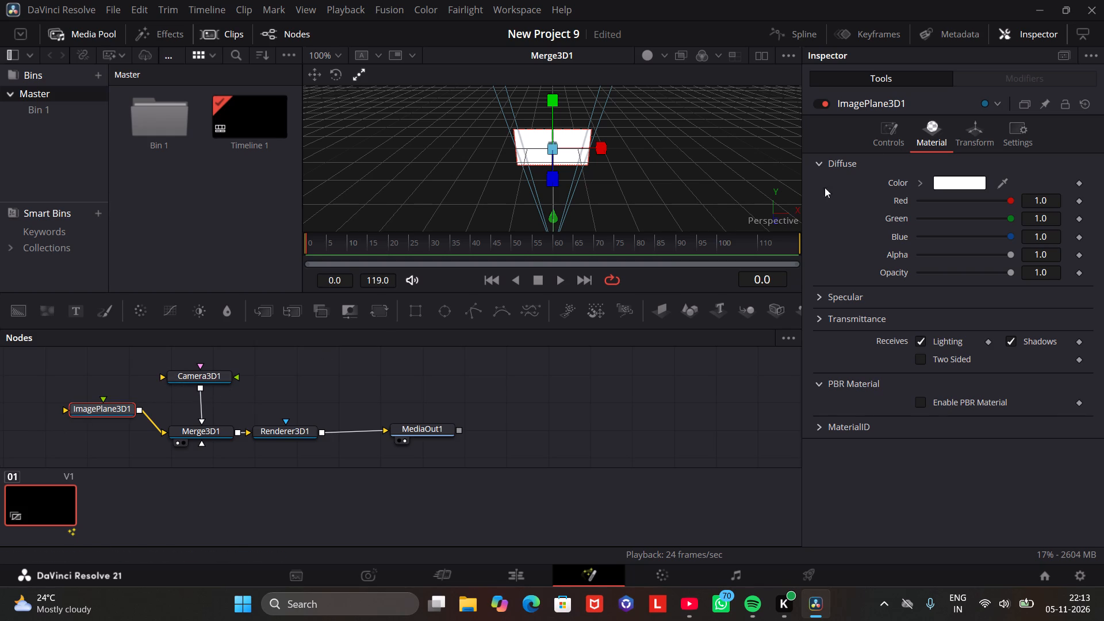
{"action": "left_click", "coordinate": [974, 129]}
{"action": "left_click", "coordinate": [969, 183]}
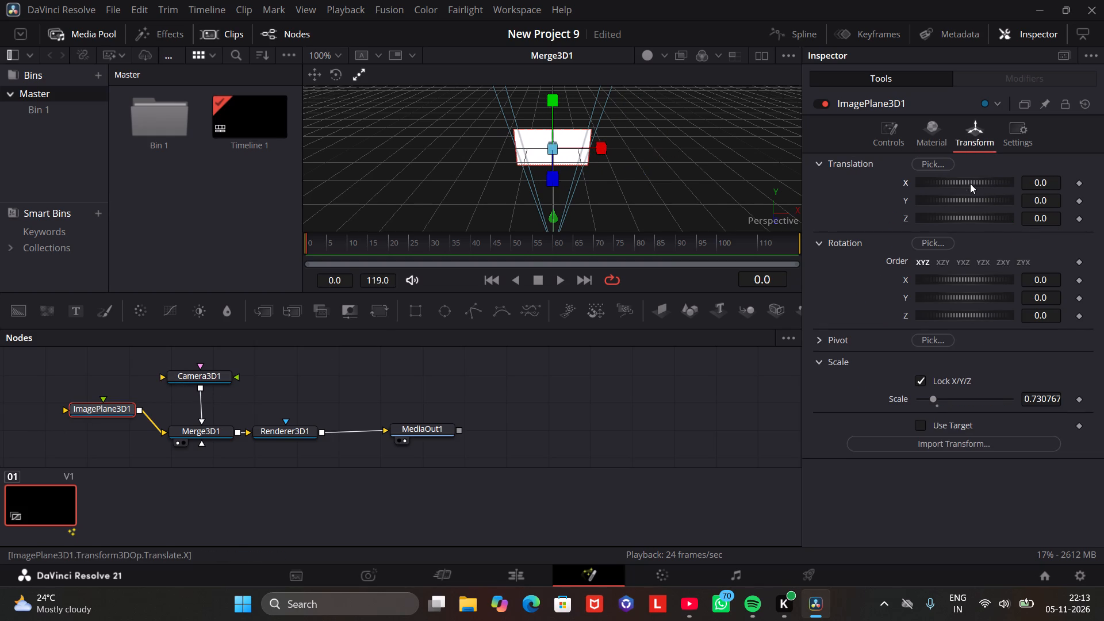
{"action": "left_click_drag", "start_coordinate": [948, 218], "coordinate": [948, 218]}
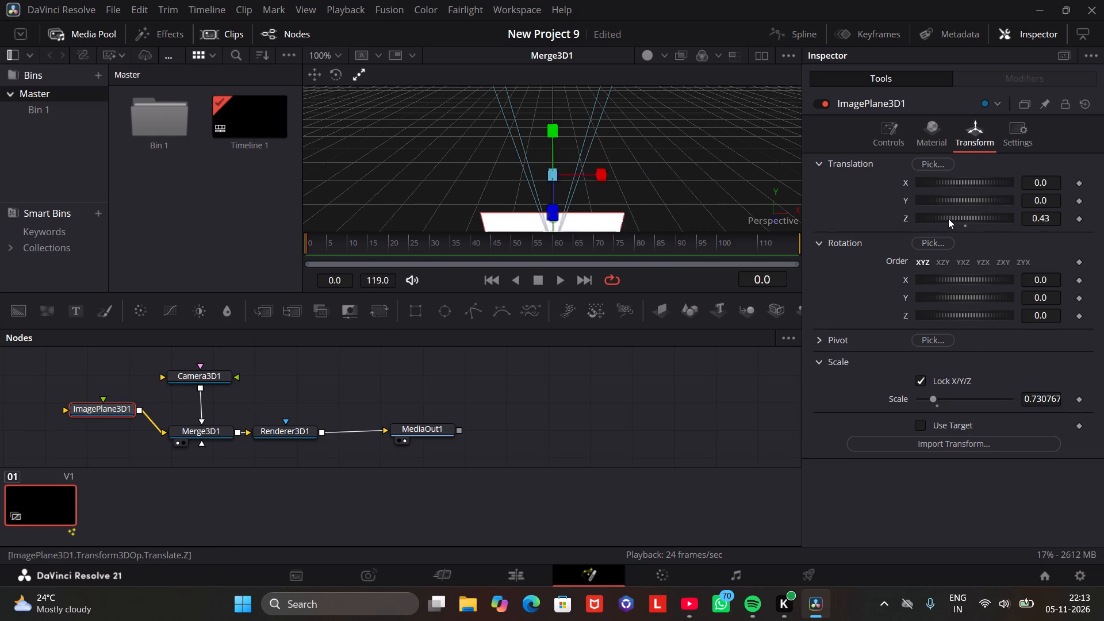
{"action": "left_click_drag", "start_coordinate": [948, 218], "coordinate": [942, 218]}
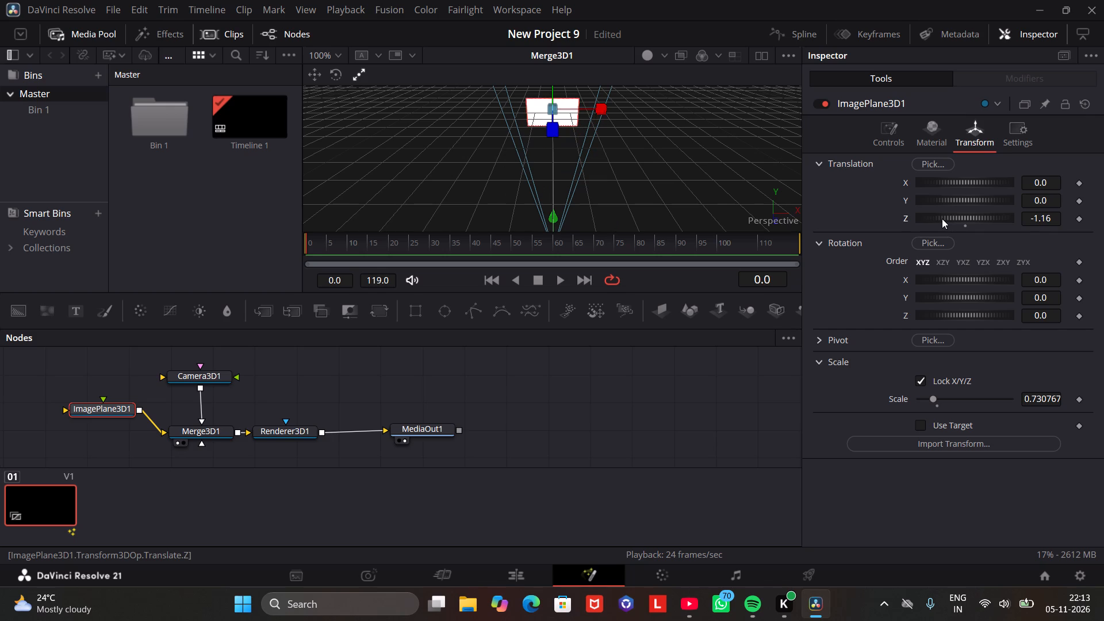
{"action": "left_click_drag", "start_coordinate": [942, 218], "coordinate": [942, 218]}
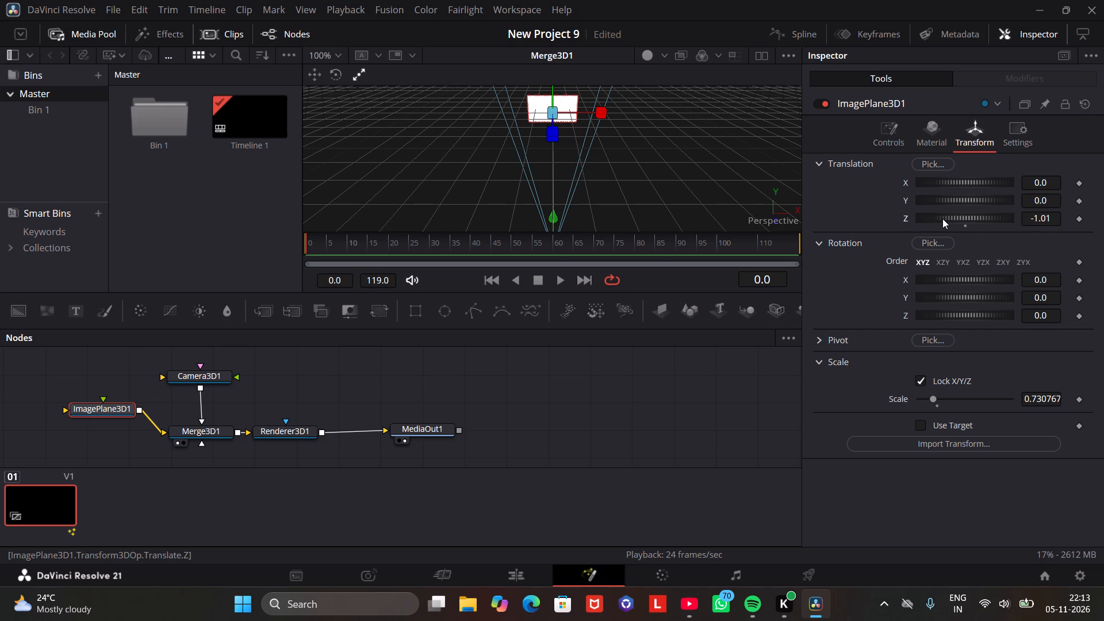
{"action": "left_click_drag", "start_coordinate": [942, 218], "coordinate": [942, 218]}
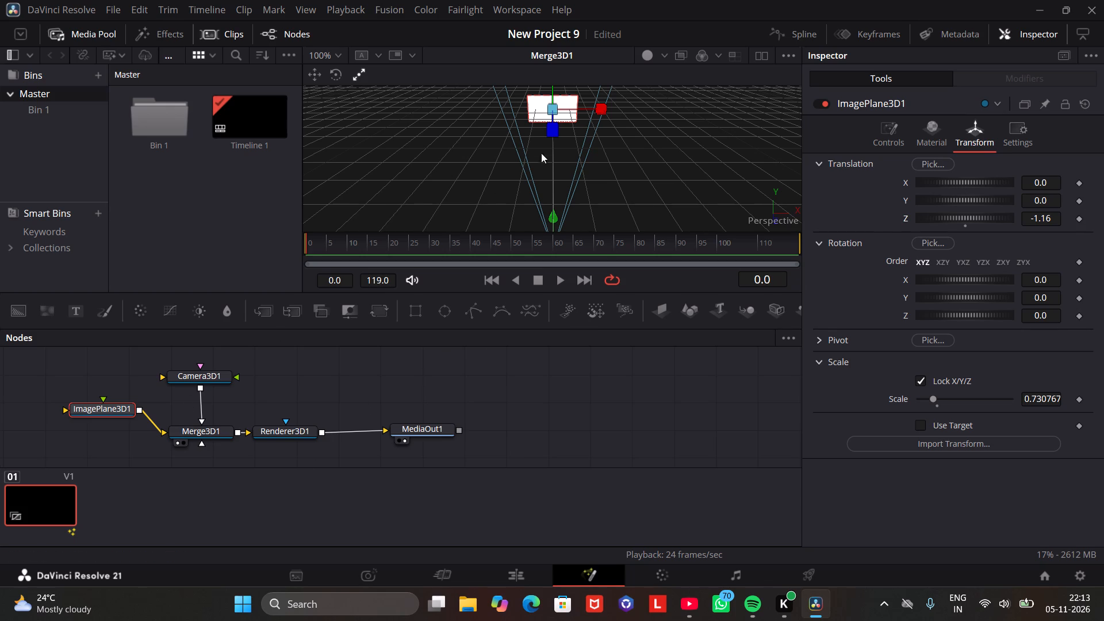
Scale ImagePlane3D1 up uniformly in the 3D view to about 1.45.
{"action": "left_click_drag", "start_coordinate": [553, 109], "coordinate": [566, 120]}
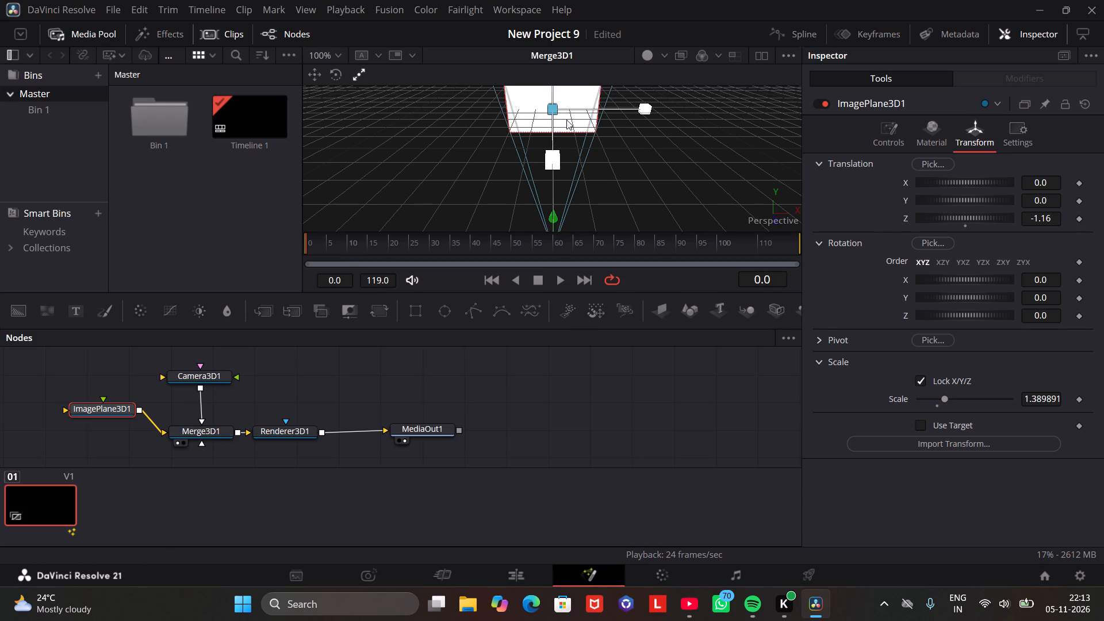
{"action": "left_click_drag", "start_coordinate": [566, 120], "coordinate": [567, 120]}
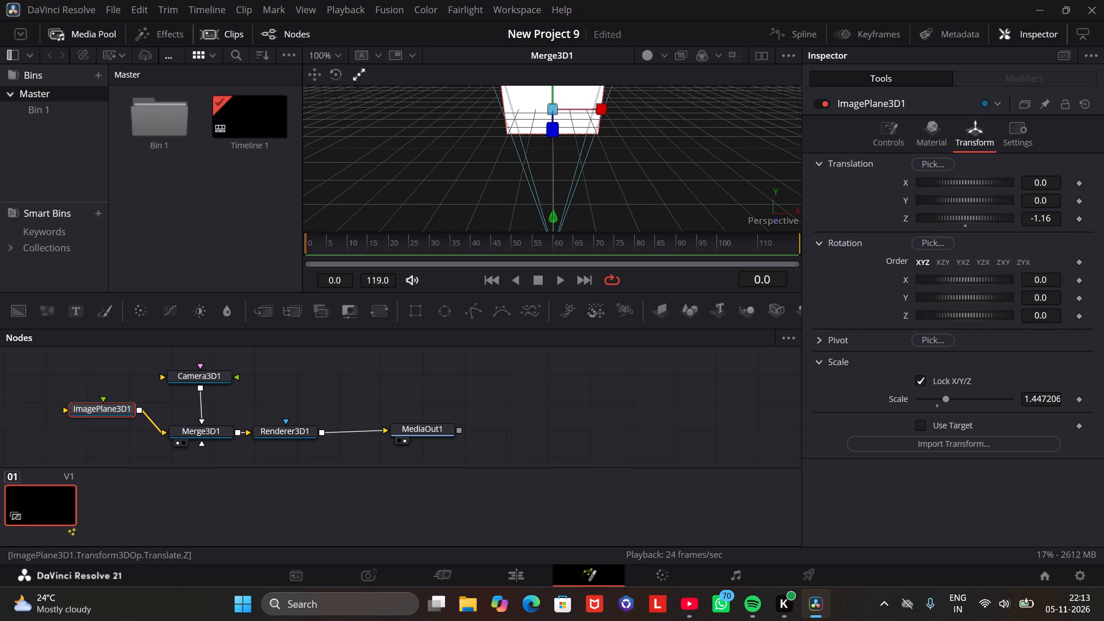
Animate ImagePlane3D1's Z translation with a keyframe at frame 0 and a value of 0.72 at frame 15.
{"action": "left_click", "coordinate": [1080, 218]}
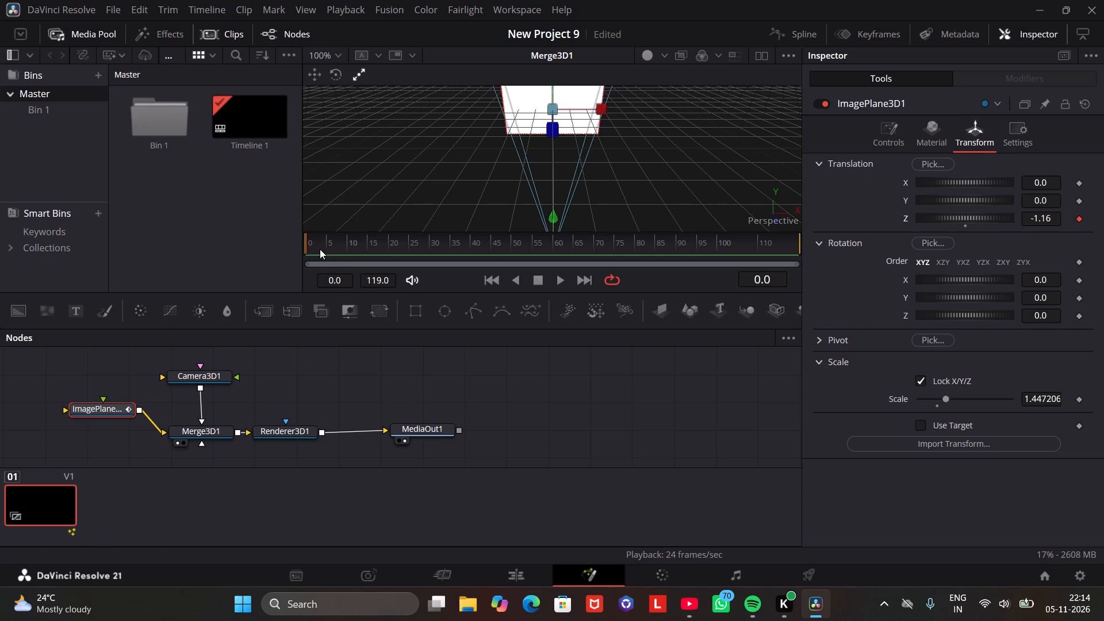
{"action": "left_click_drag", "start_coordinate": [306, 247], "coordinate": [434, 247]}
{"action": "left_click_drag", "start_coordinate": [434, 247], "coordinate": [367, 250]}
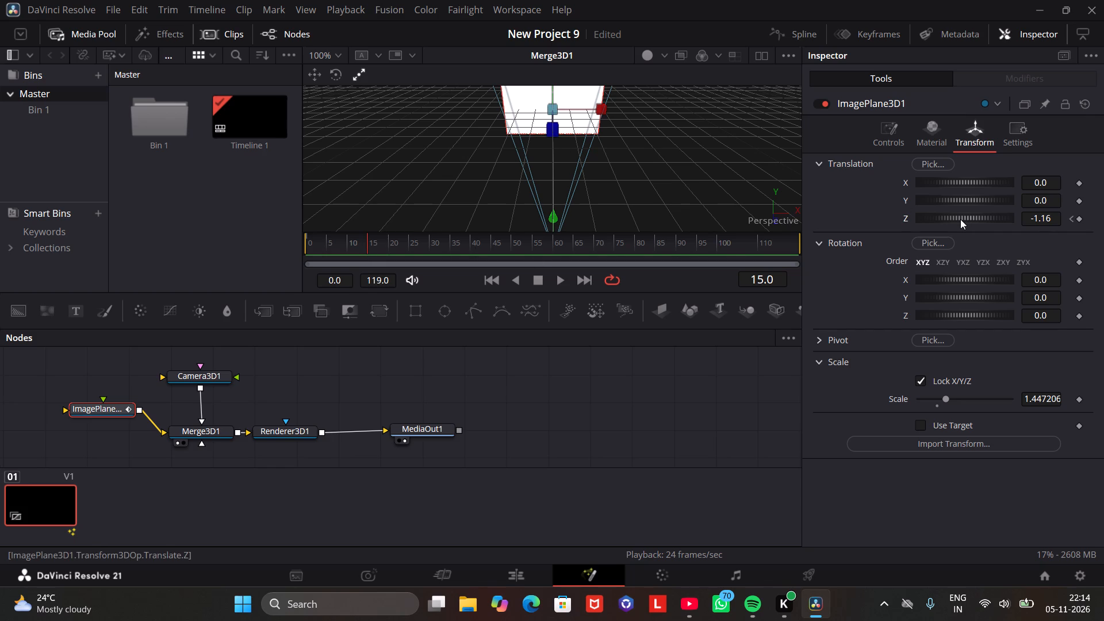
{"action": "left_click_drag", "start_coordinate": [960, 218], "coordinate": [967, 218]}
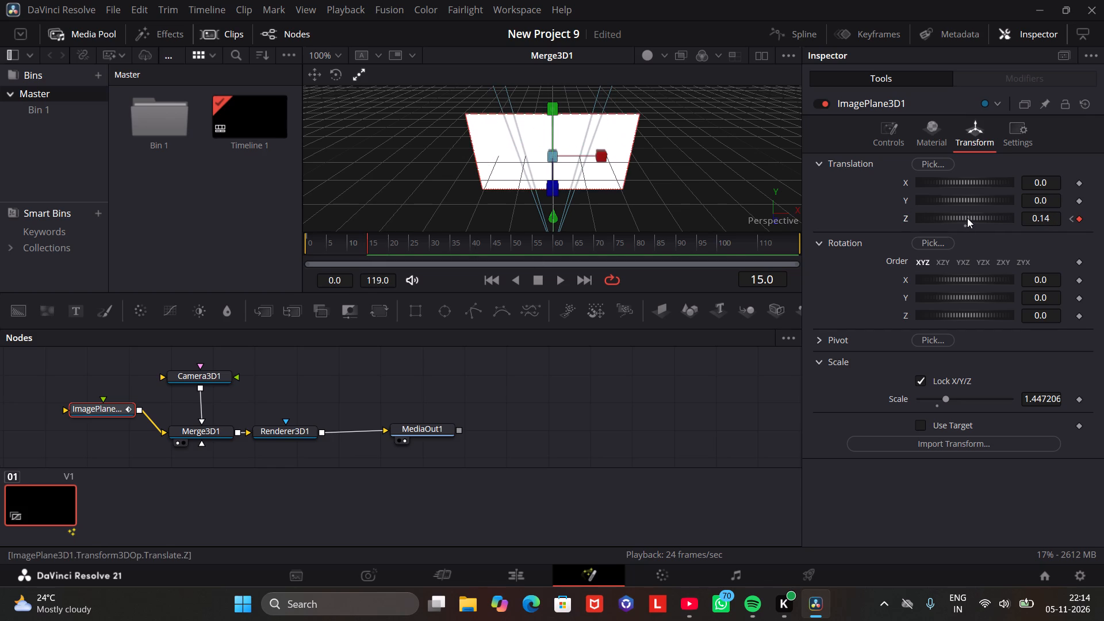
{"action": "left_click_drag", "start_coordinate": [967, 218], "coordinate": [970, 218]}
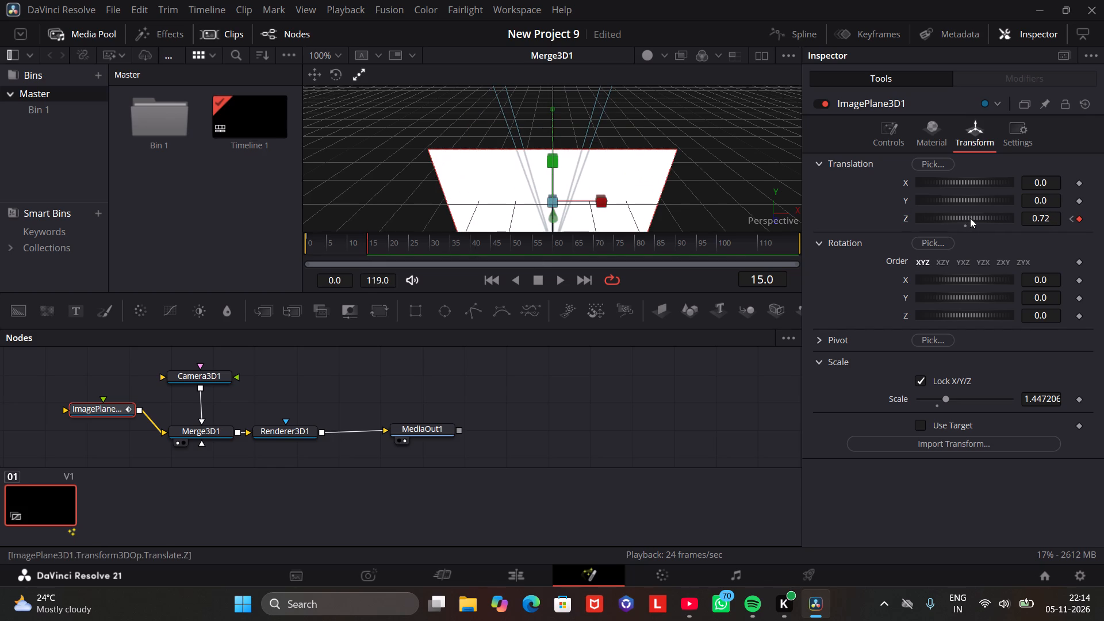
{"action": "left_click_drag", "start_coordinate": [970, 218], "coordinate": [969, 218]}
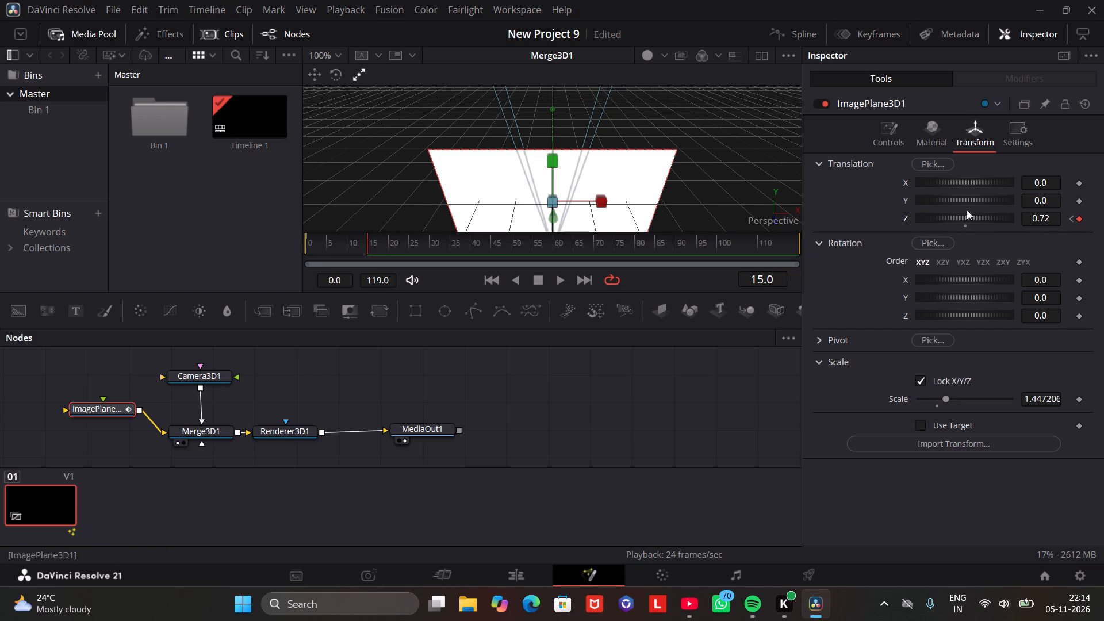
On the Cut page, import the achieving-mountain-success-stock image from the Pictures folder into the media pool.
{"action": "left_click", "coordinate": [114, 10]}
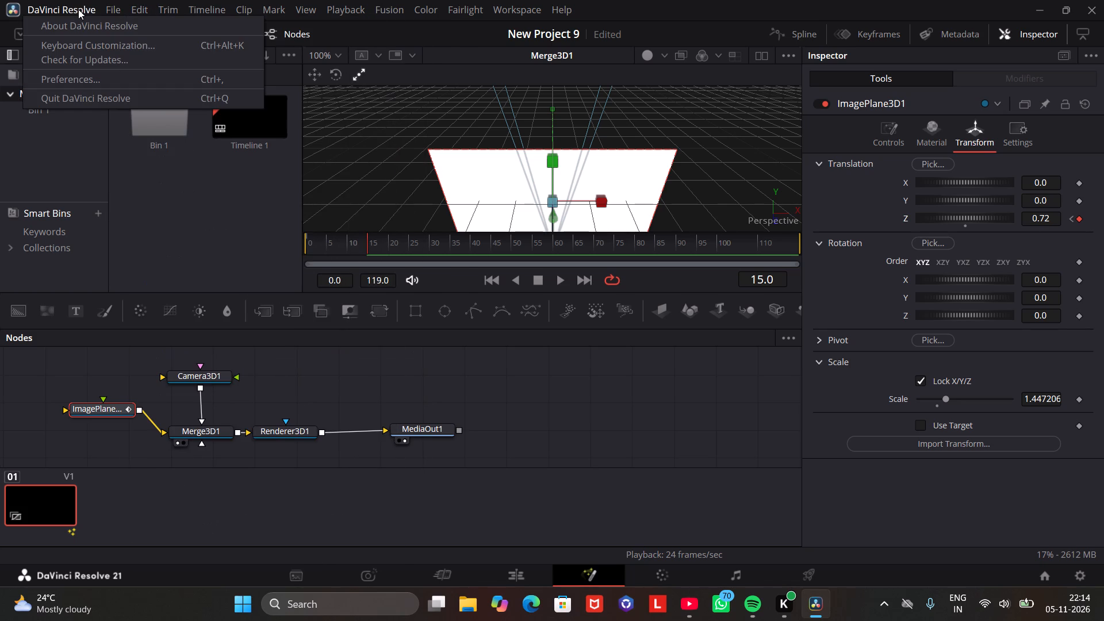
{"action": "left_click", "coordinate": [444, 573]}
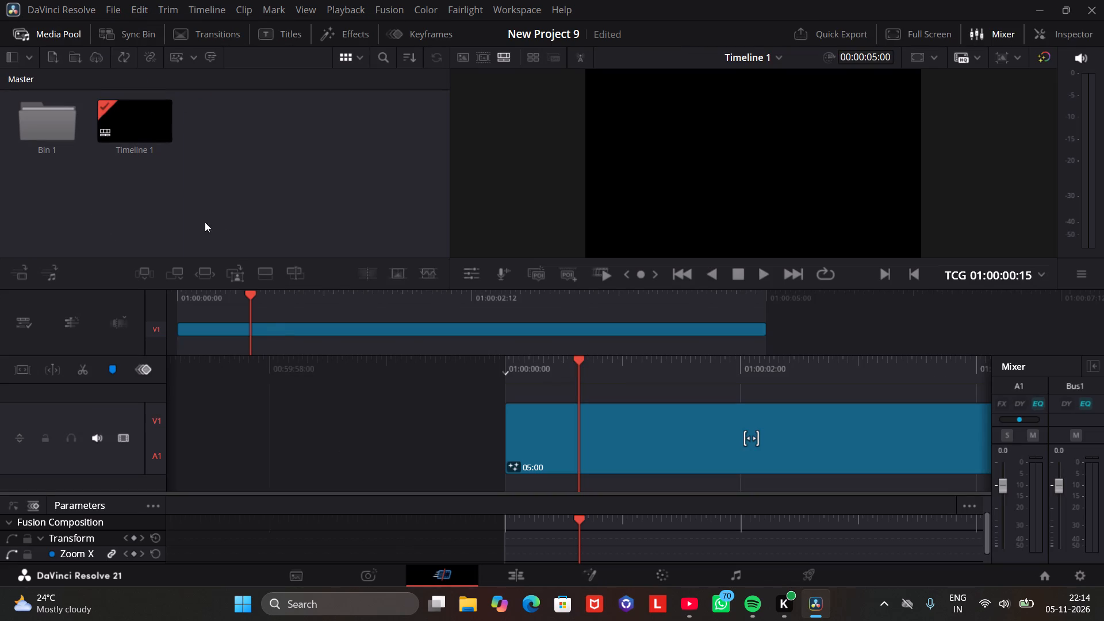
{"action": "left_click", "coordinate": [55, 57]}
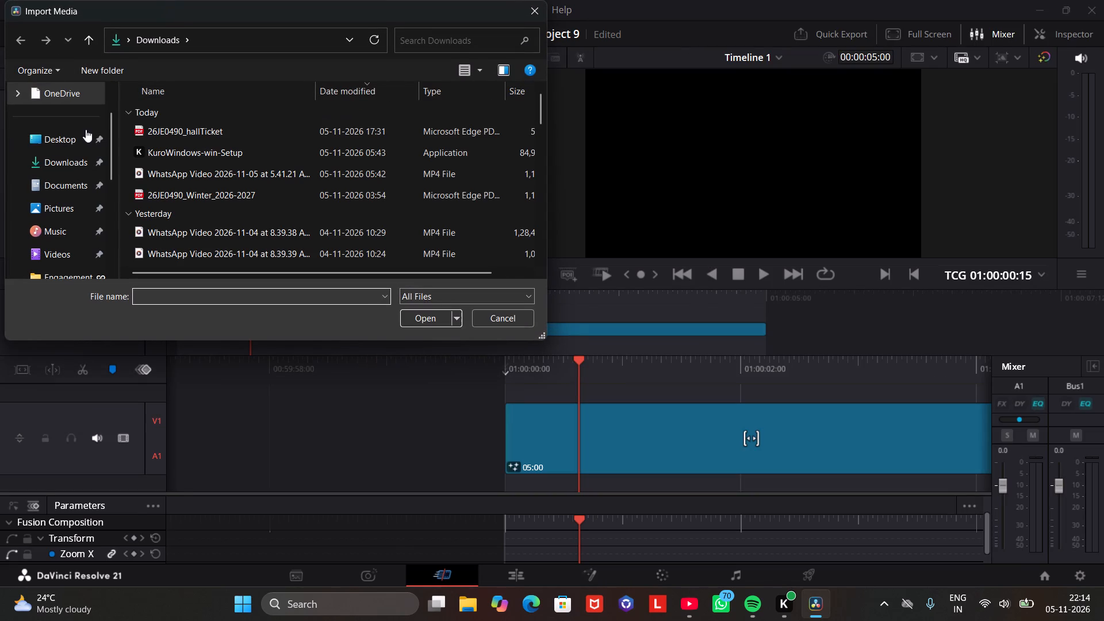
{"action": "left_click", "coordinate": [70, 202]}
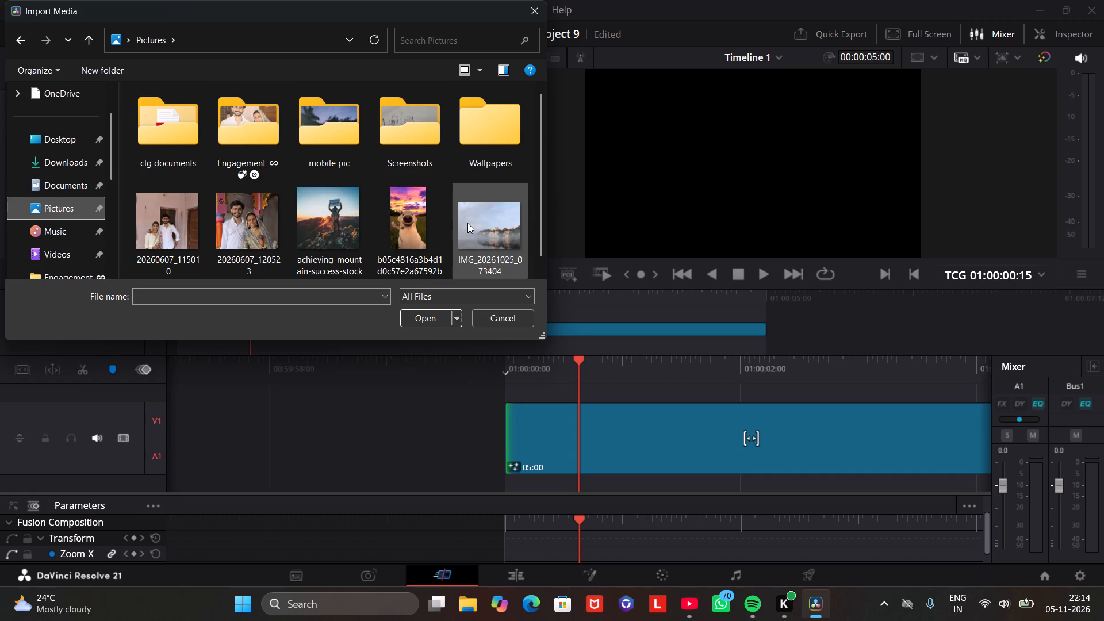
{"action": "left_click", "coordinate": [343, 221]}
{"action": "left_click", "coordinate": [343, 221]}
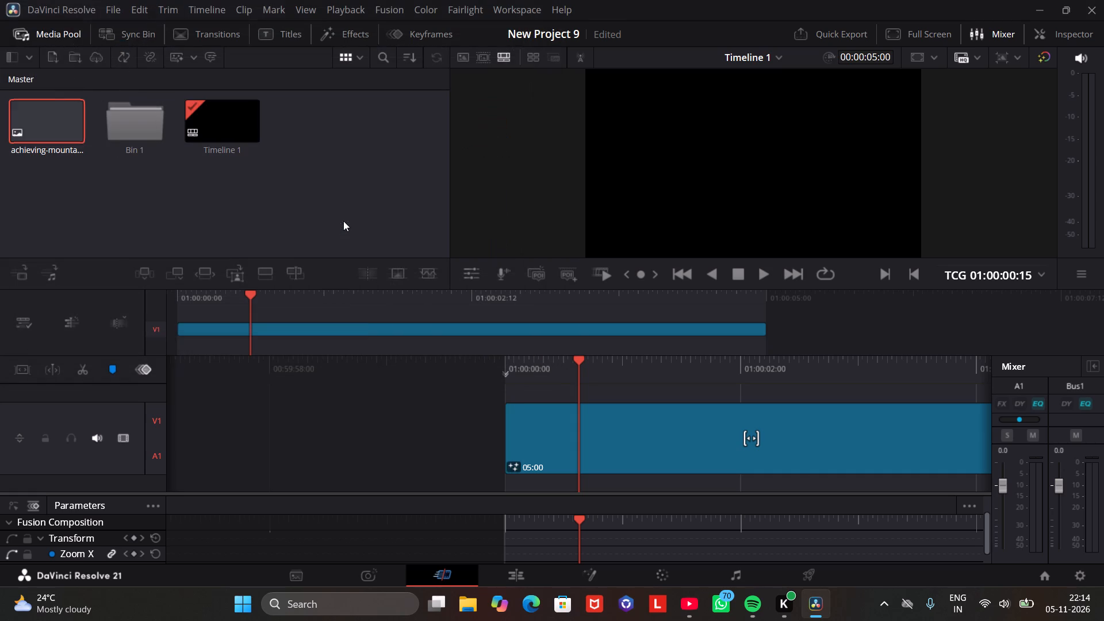
Start another media import from the Engagement folder in Pictures and look through all its photos for suitable ones.
{"action": "left_click", "coordinate": [53, 56]}
{"action": "double_click", "coordinate": [239, 148]}
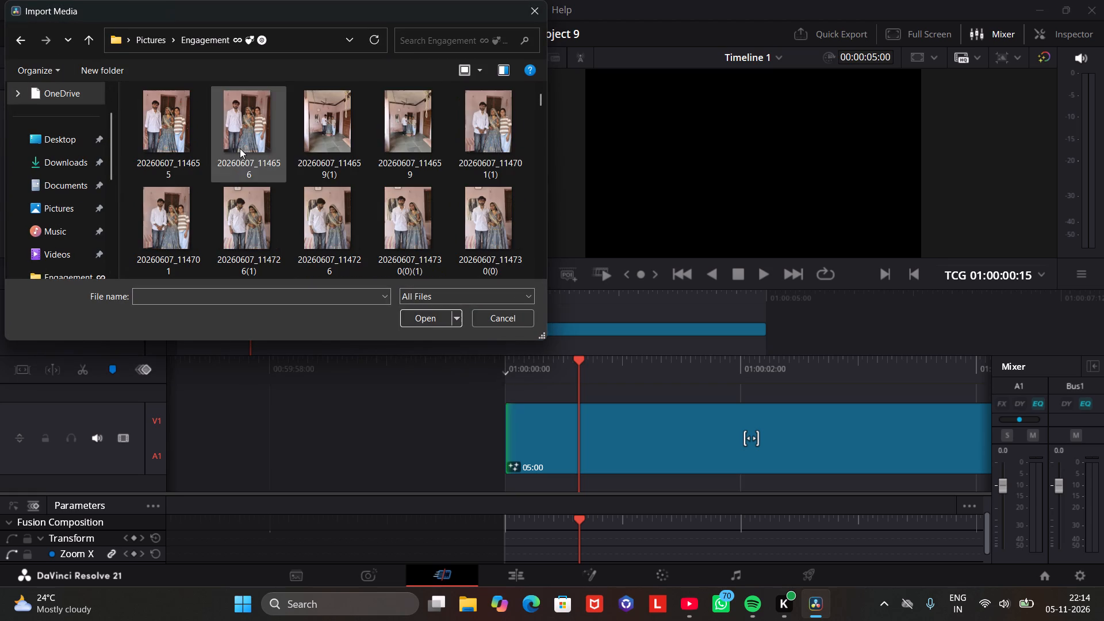
{"action": "left_click_drag", "start_coordinate": [539, 101], "coordinate": [537, 134]}
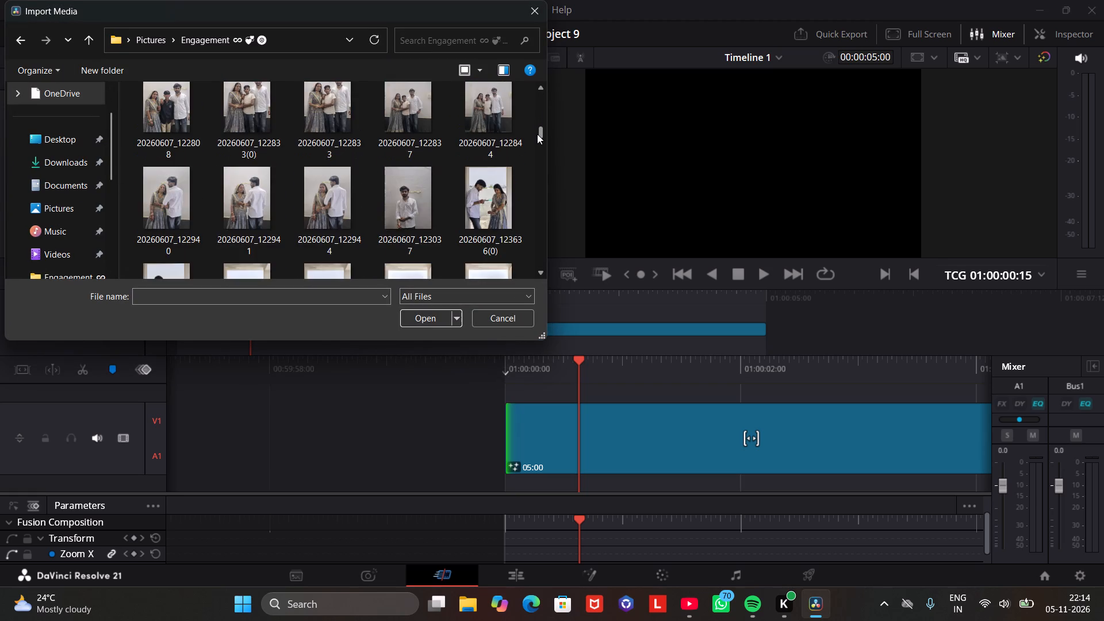
{"action": "left_click_drag", "start_coordinate": [537, 134], "coordinate": [545, 157]}
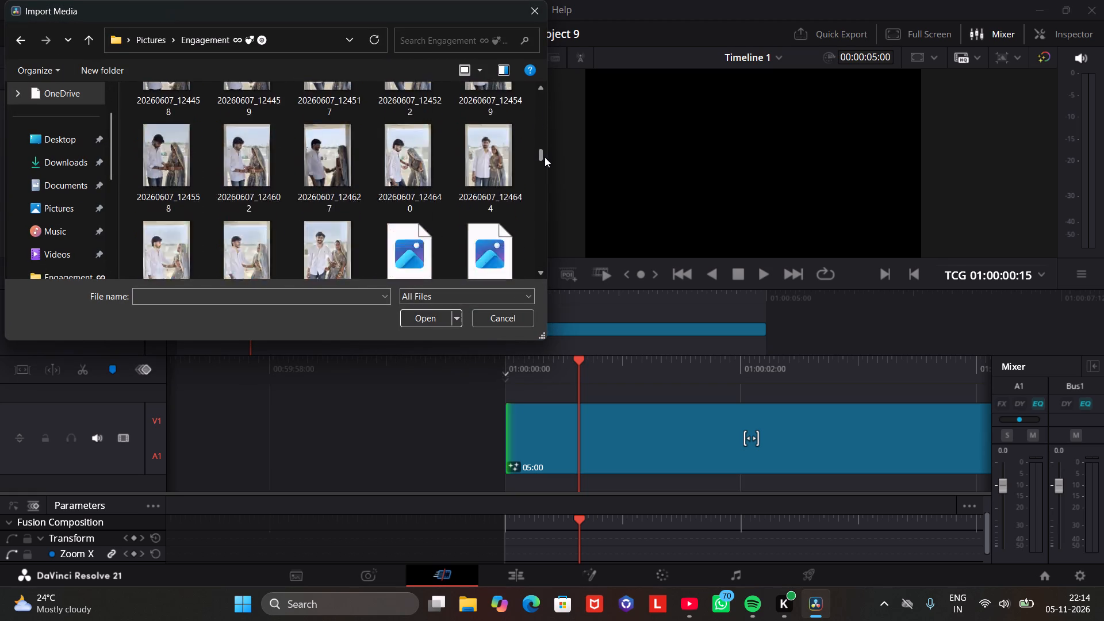
{"action": "left_click_drag", "start_coordinate": [545, 157], "coordinate": [554, 178]}
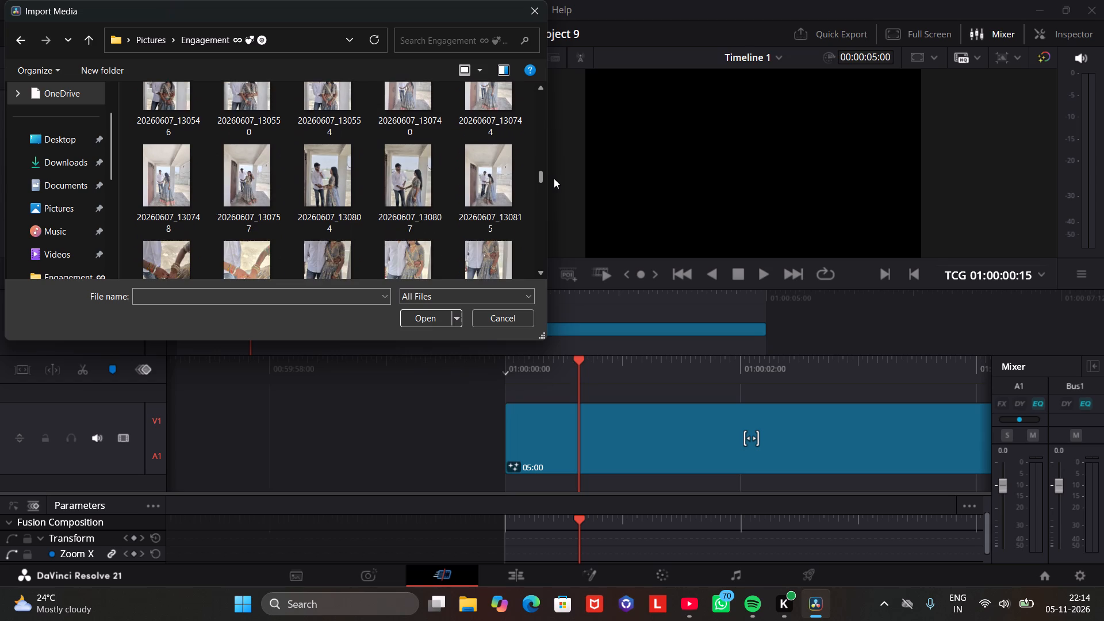
{"action": "left_click_drag", "start_coordinate": [554, 178], "coordinate": [558, 189]}
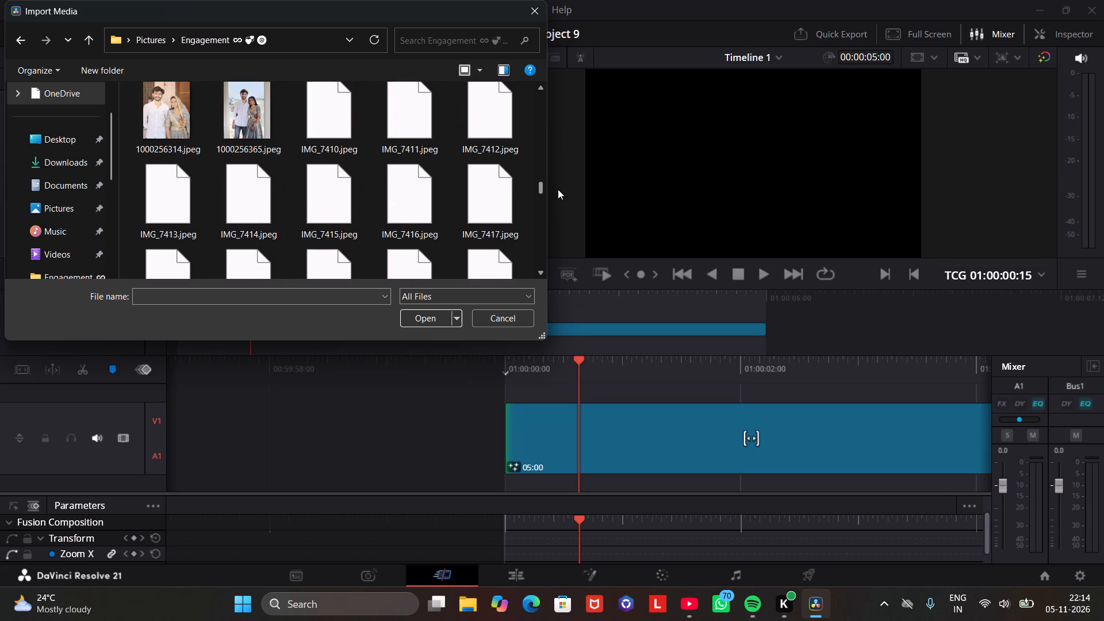
{"action": "left_click_drag", "start_coordinate": [558, 189], "coordinate": [554, 183]}
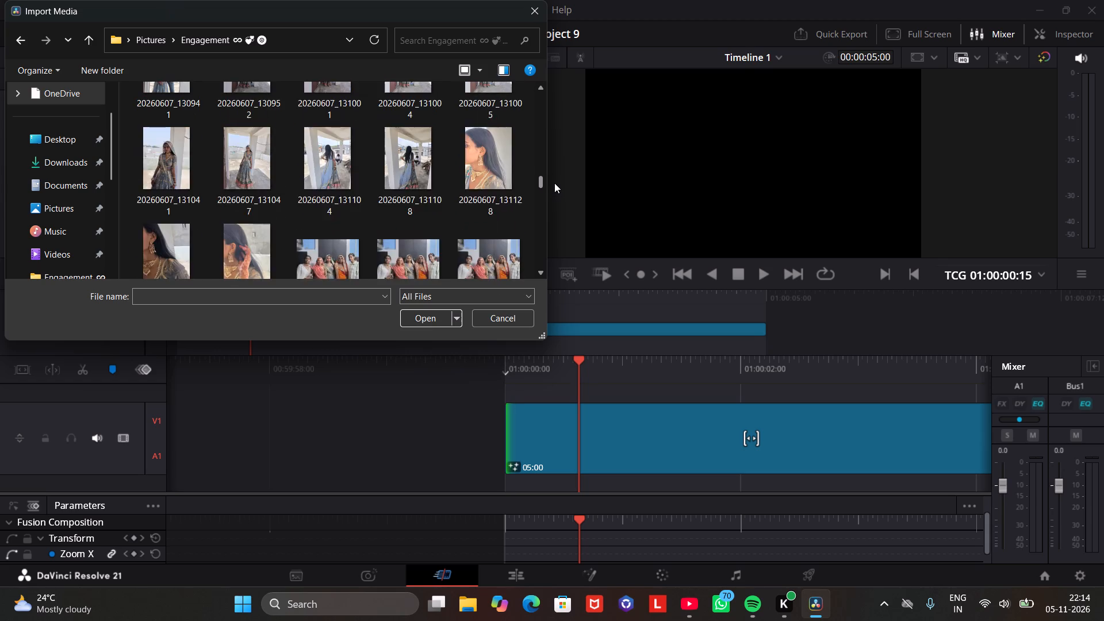
{"action": "left_click_drag", "start_coordinate": [554, 183], "coordinate": [558, 199]}
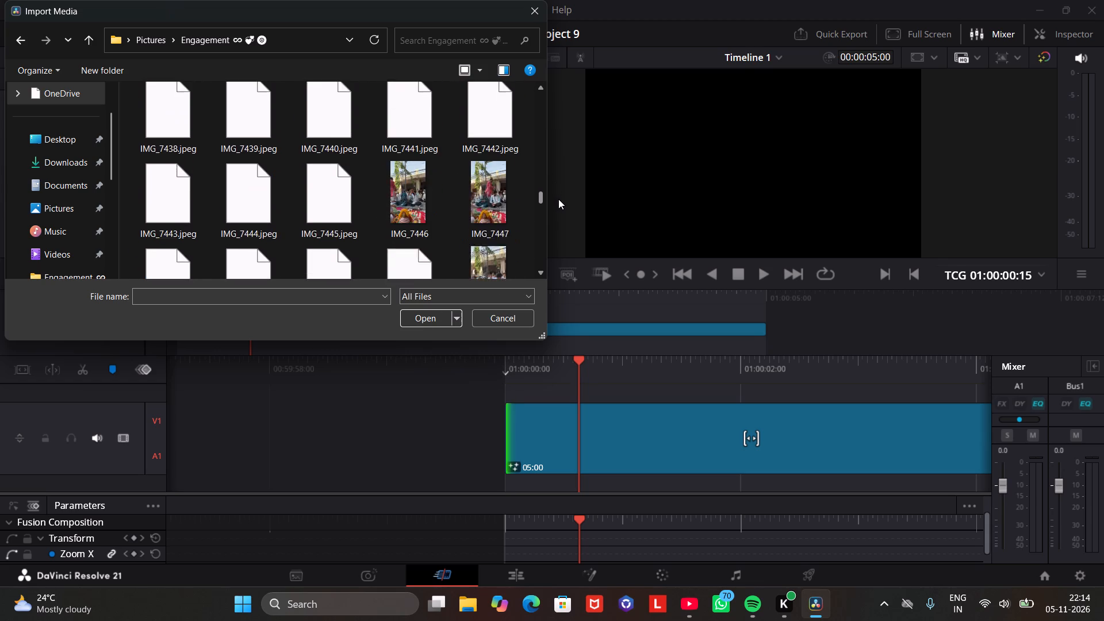
{"action": "left_click_drag", "start_coordinate": [558, 199], "coordinate": [561, 214]}
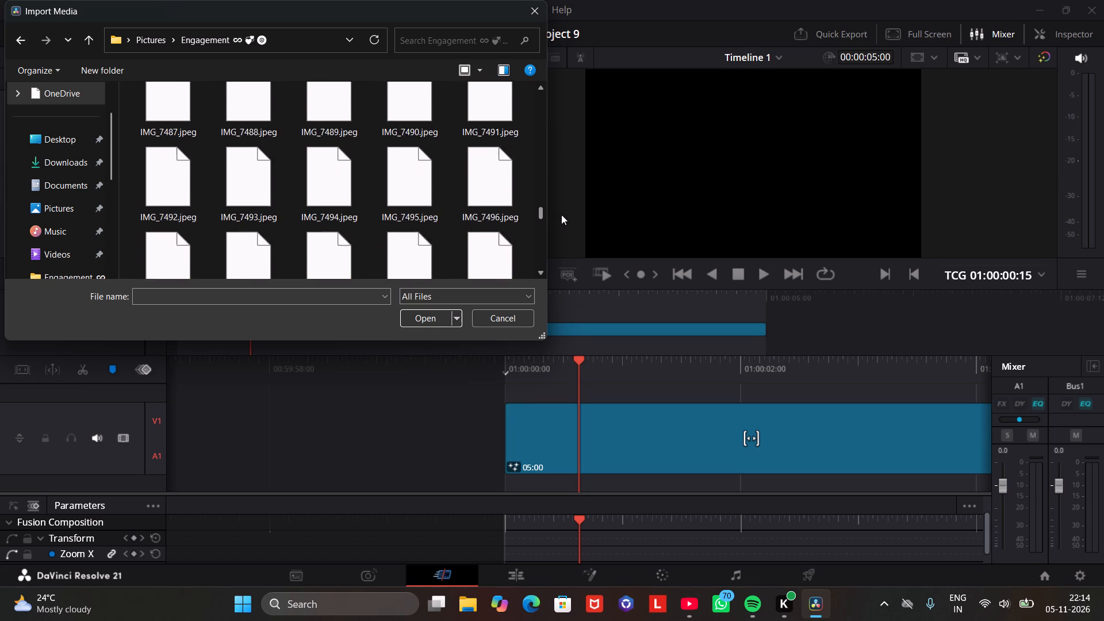
{"action": "left_click_drag", "start_coordinate": [561, 214], "coordinate": [565, 247]}
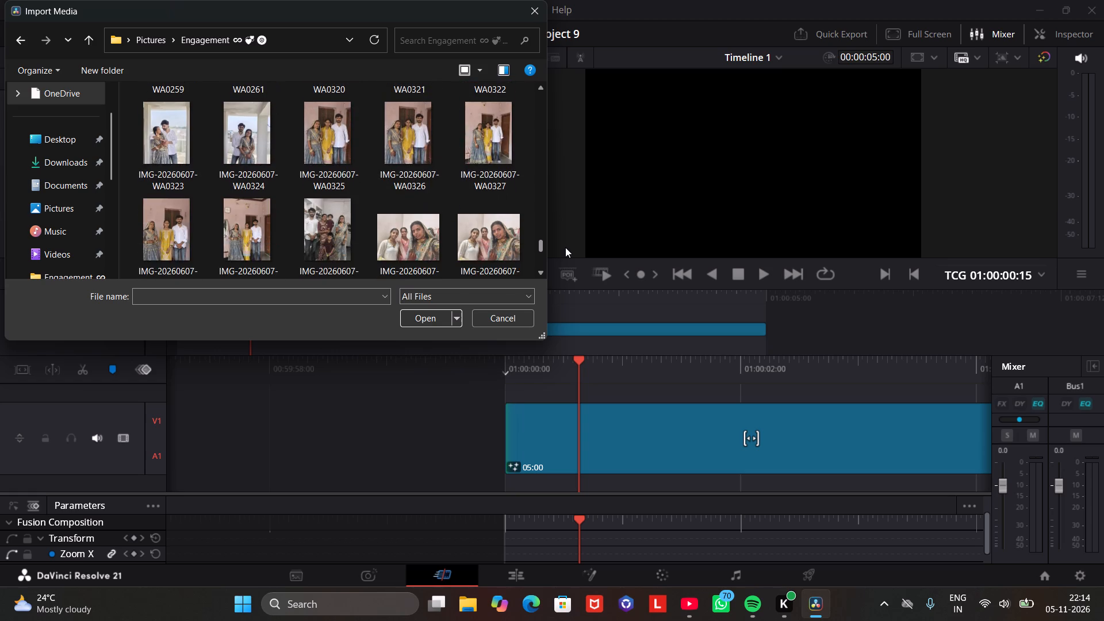
{"action": "left_click_drag", "start_coordinate": [565, 247], "coordinate": [564, 244]}
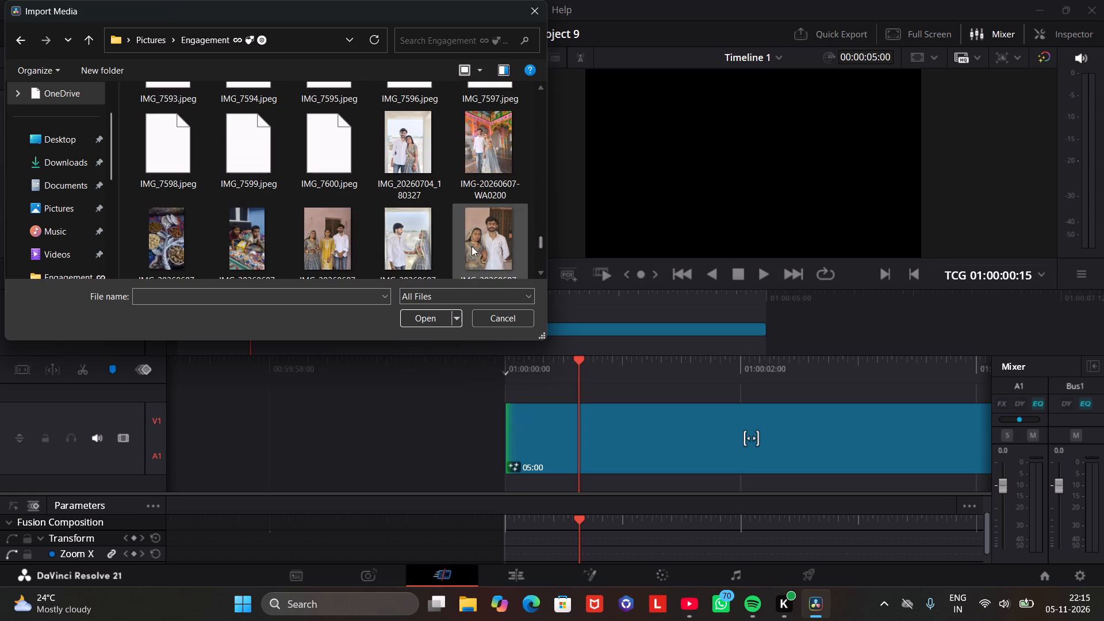
{"action": "left_click_drag", "start_coordinate": [538, 239], "coordinate": [540, 244]}
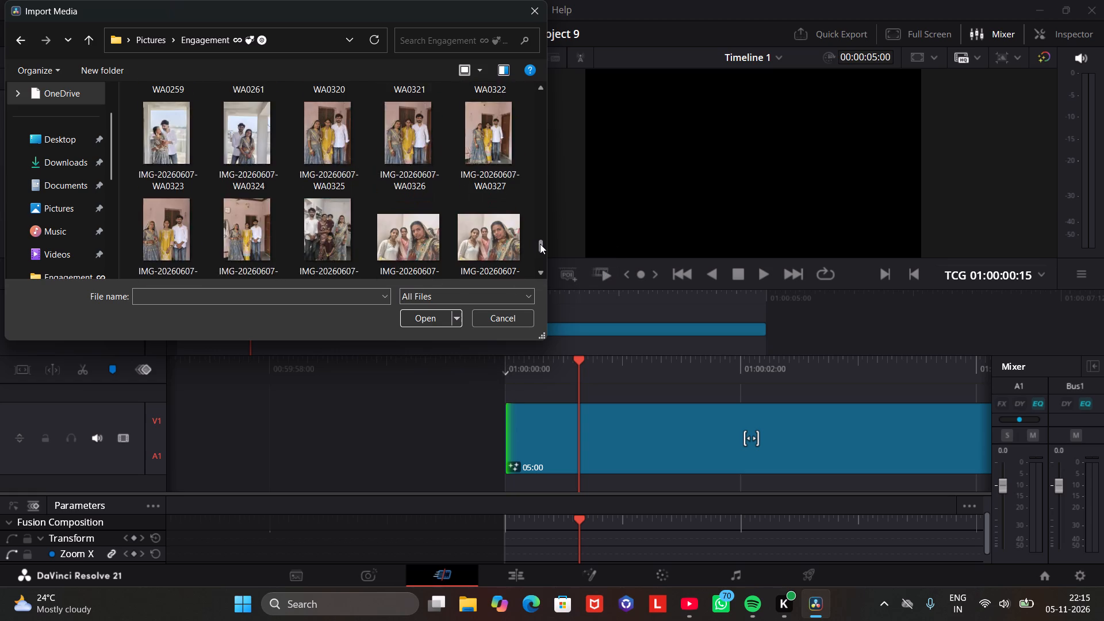
{"action": "left_click_drag", "start_coordinate": [540, 244], "coordinate": [541, 250]}
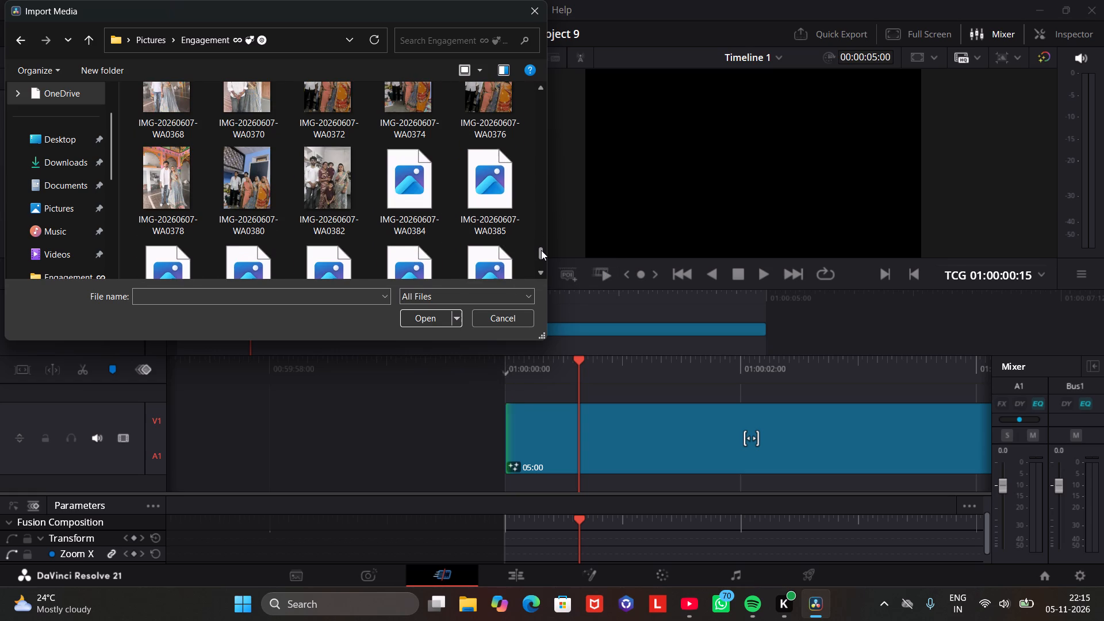
{"action": "left_click_drag", "start_coordinate": [541, 250], "coordinate": [542, 255]}
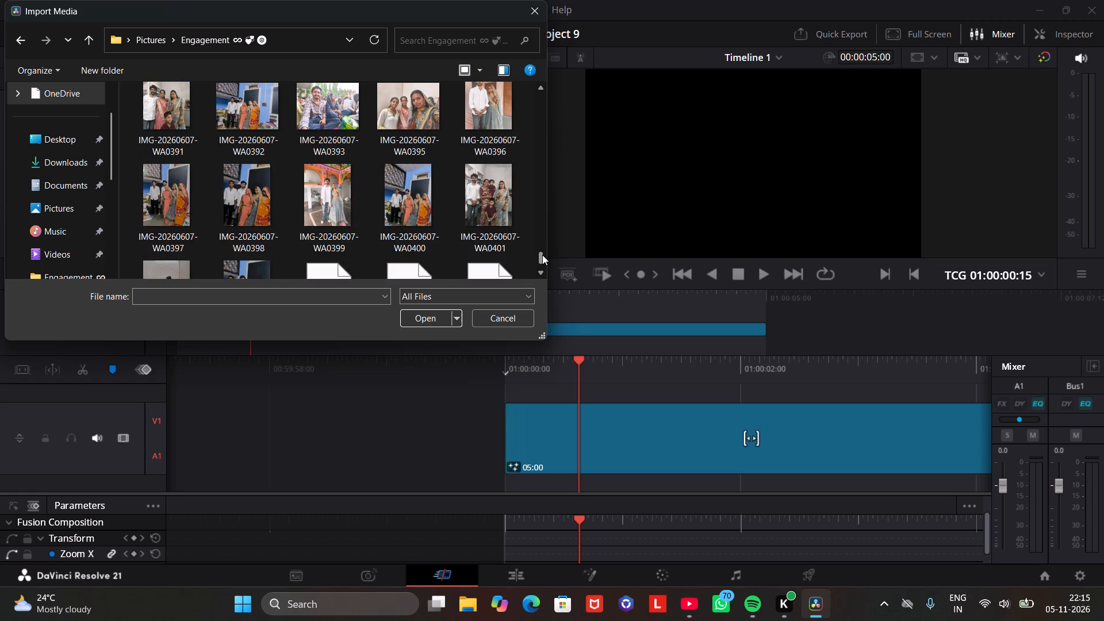
{"action": "left_click_drag", "start_coordinate": [542, 255], "coordinate": [542, 258]}
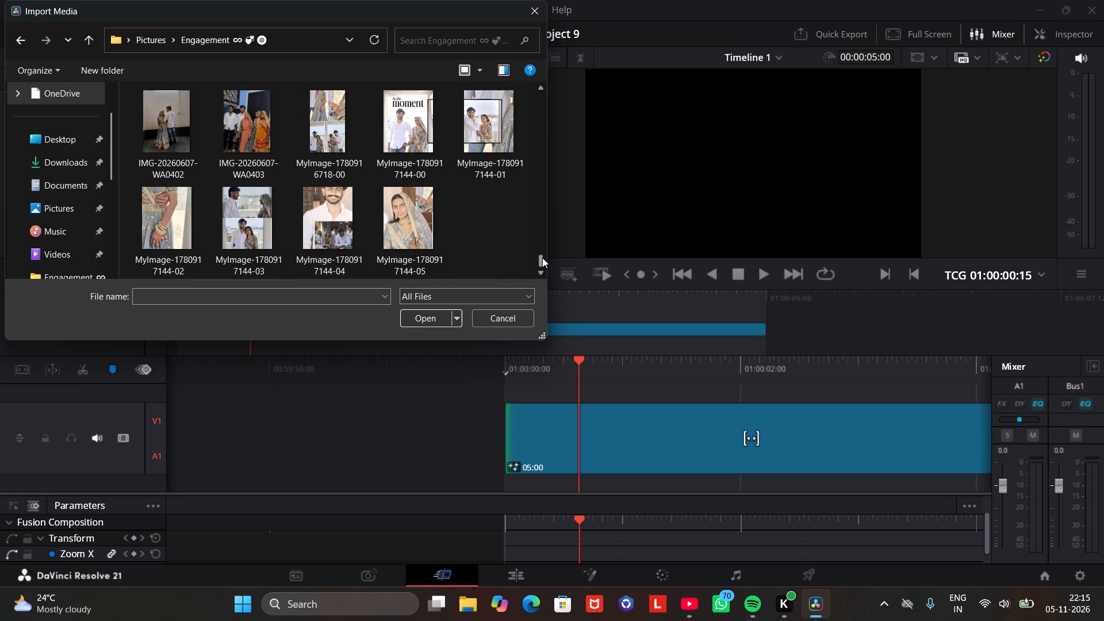
{"action": "left_click_drag", "start_coordinate": [542, 258], "coordinate": [542, 254]}
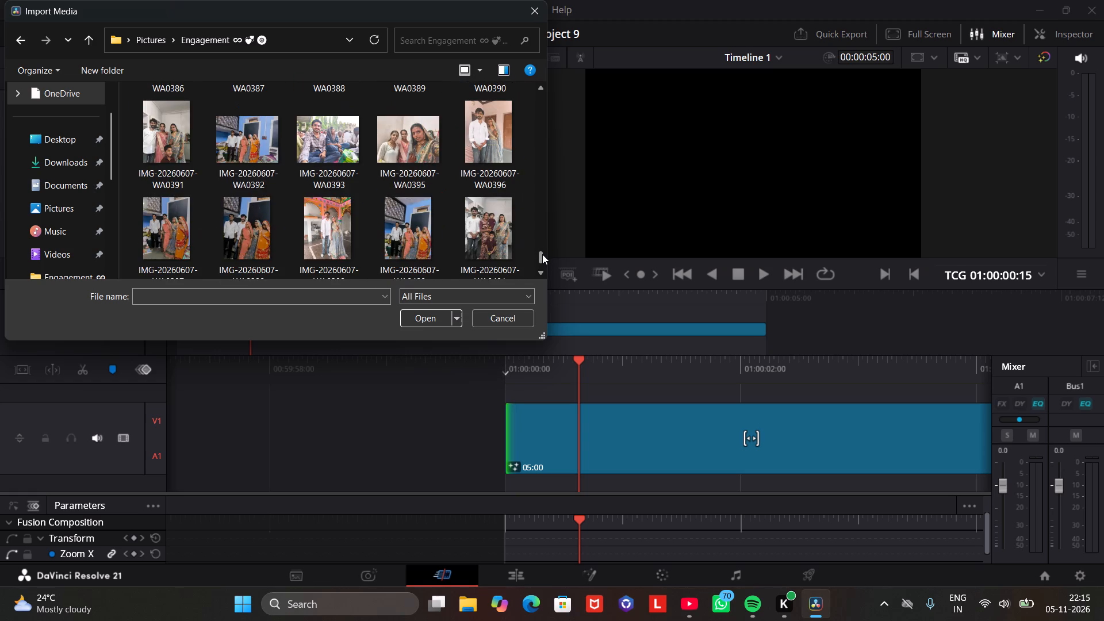
{"action": "left_click_drag", "start_coordinate": [542, 254], "coordinate": [539, 245]}
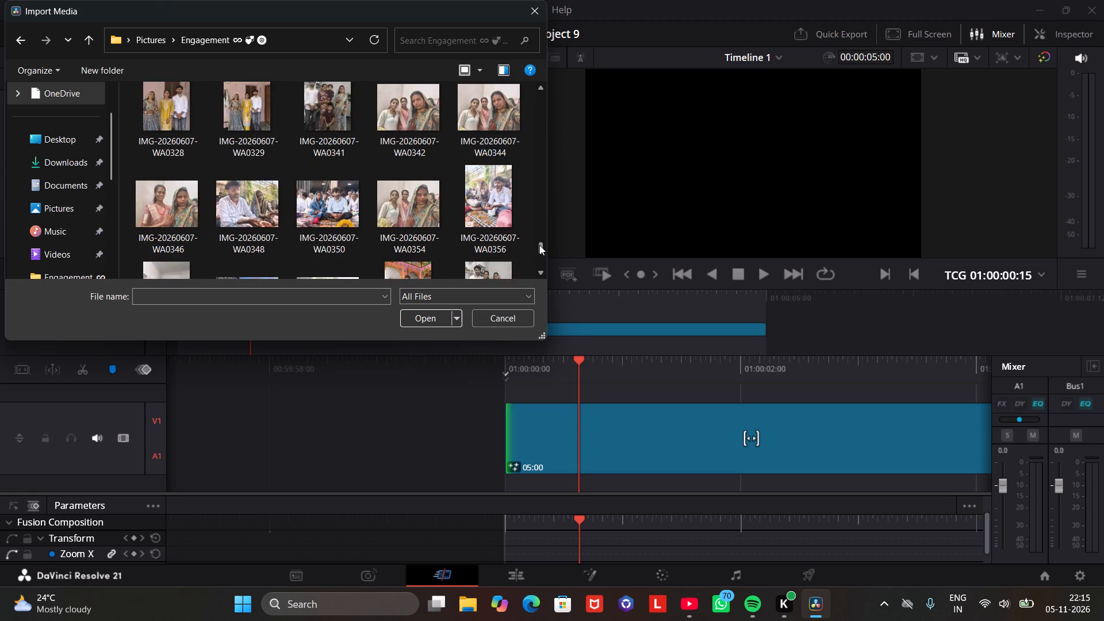
{"action": "left_click_drag", "start_coordinate": [539, 245], "coordinate": [520, 135]}
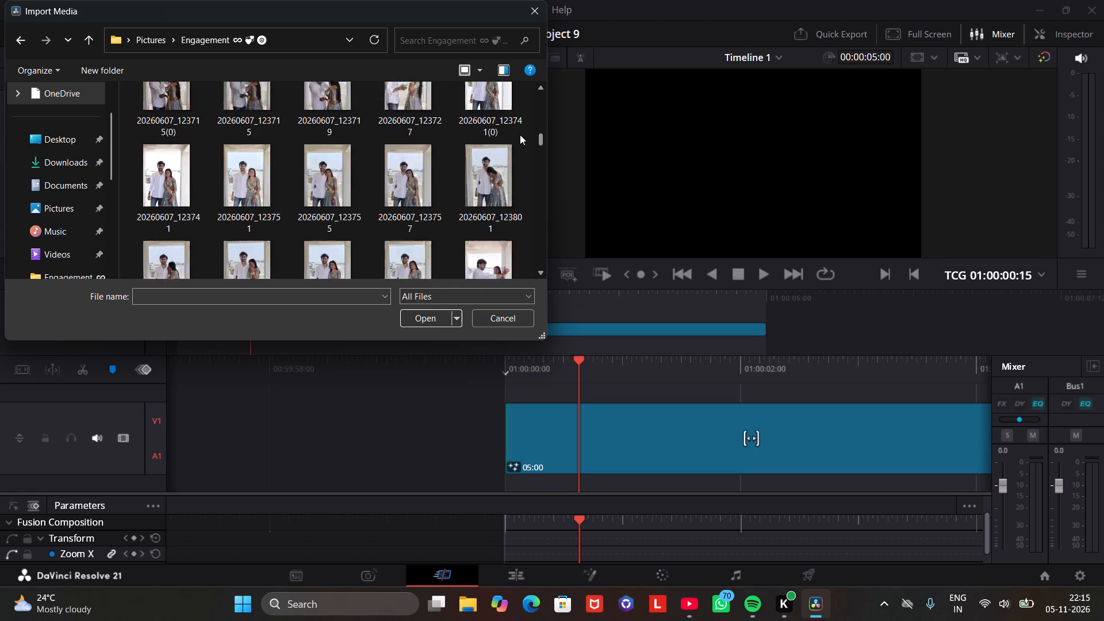
{"action": "left_click_drag", "start_coordinate": [520, 135], "coordinate": [517, 109]}
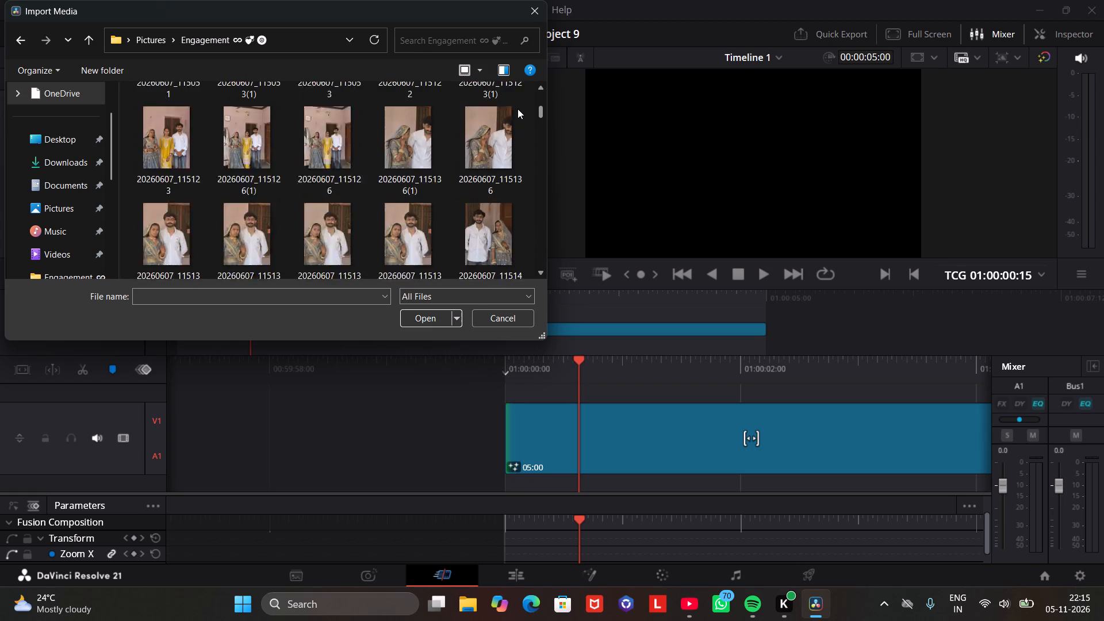
{"action": "left_click_drag", "start_coordinate": [517, 109], "coordinate": [518, 85]}
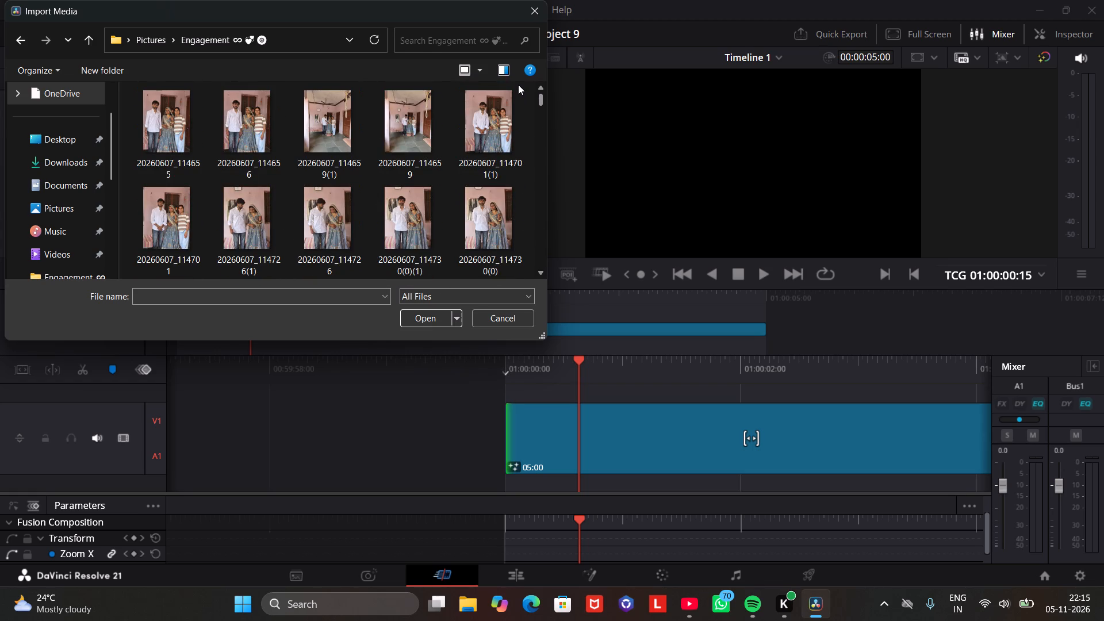
{"action": "left_click_drag", "start_coordinate": [518, 85], "coordinate": [518, 79]}
Import the couple photo 20260607_130851 from the Engagement folder into the media pool.
{"action": "left_click_drag", "start_coordinate": [541, 98], "coordinate": [543, 116]}
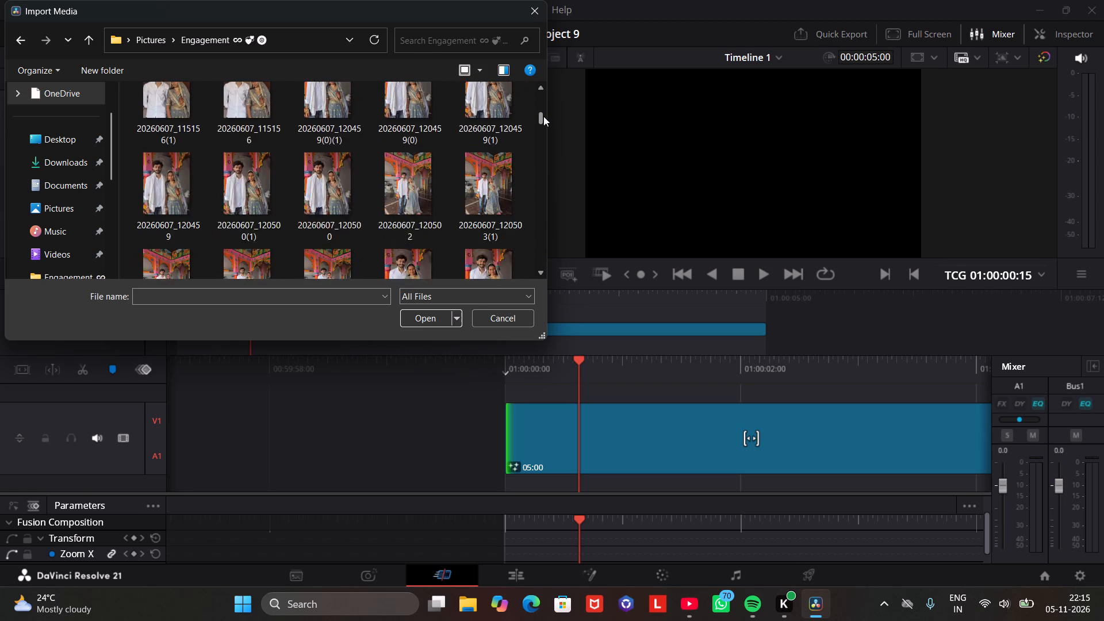
{"action": "left_click_drag", "start_coordinate": [543, 116], "coordinate": [551, 133]}
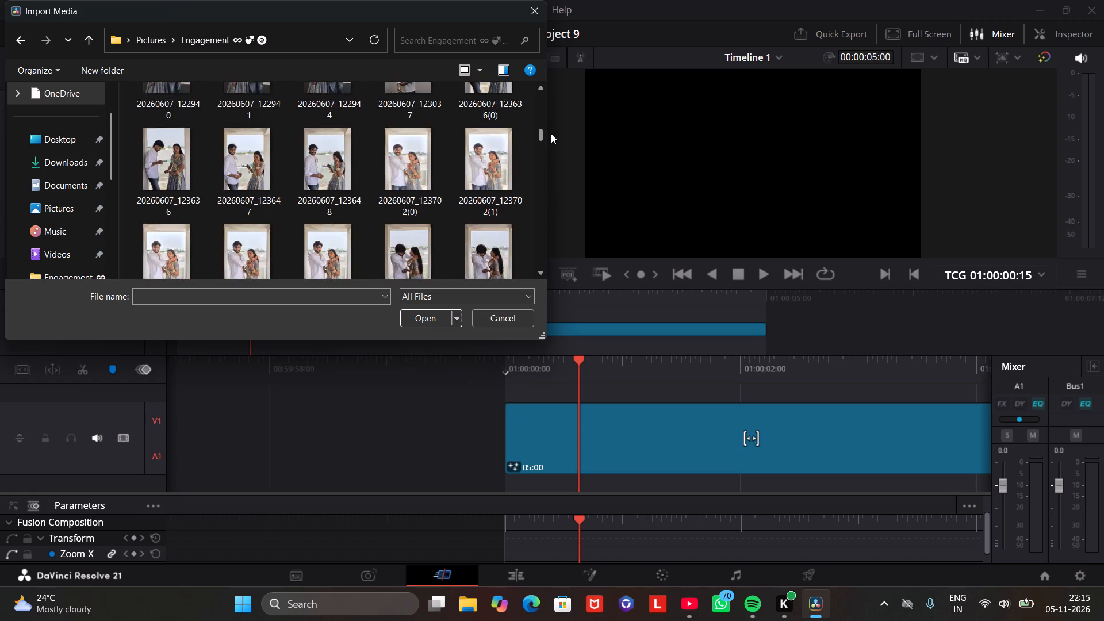
{"action": "left_click_drag", "start_coordinate": [551, 133], "coordinate": [554, 135]}
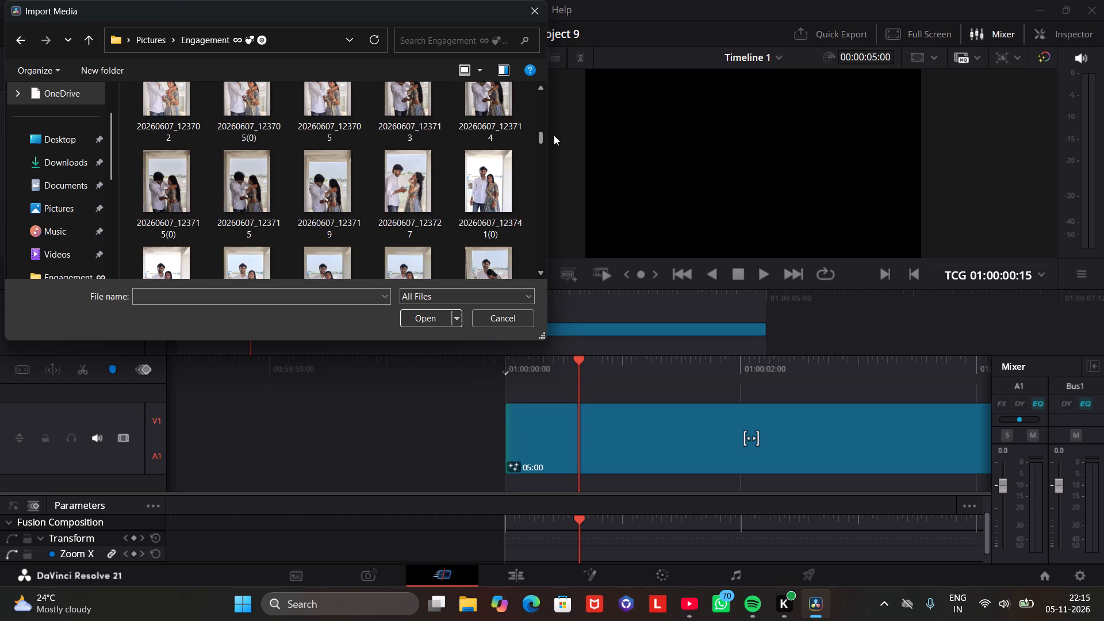
{"action": "left_click_drag", "start_coordinate": [554, 135], "coordinate": [553, 132]}
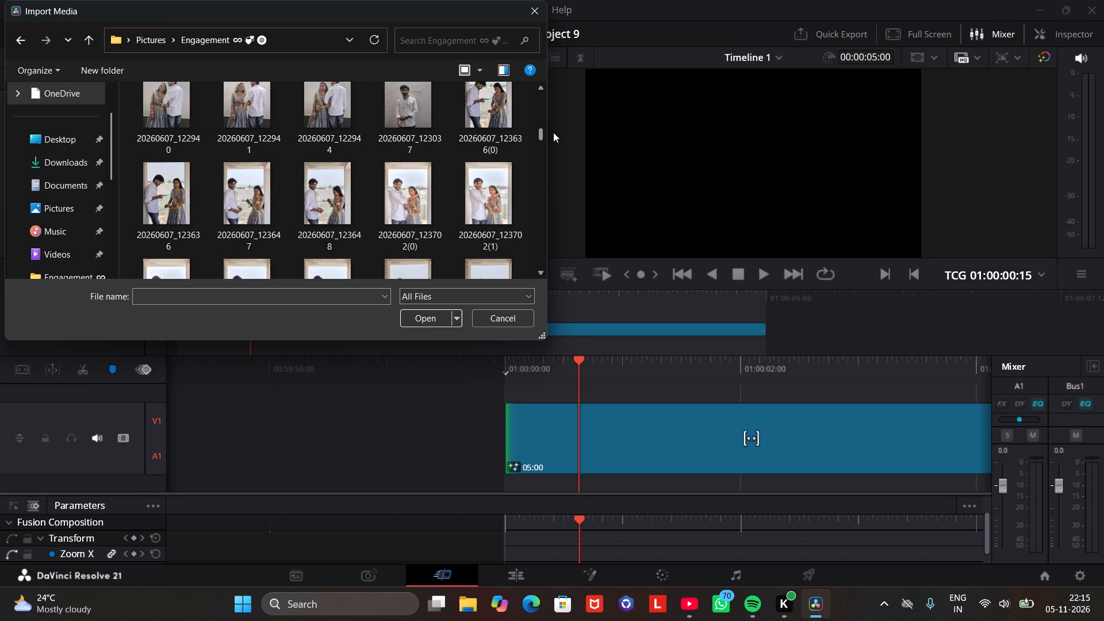
{"action": "left_click_drag", "start_coordinate": [553, 132], "coordinate": [550, 126]}
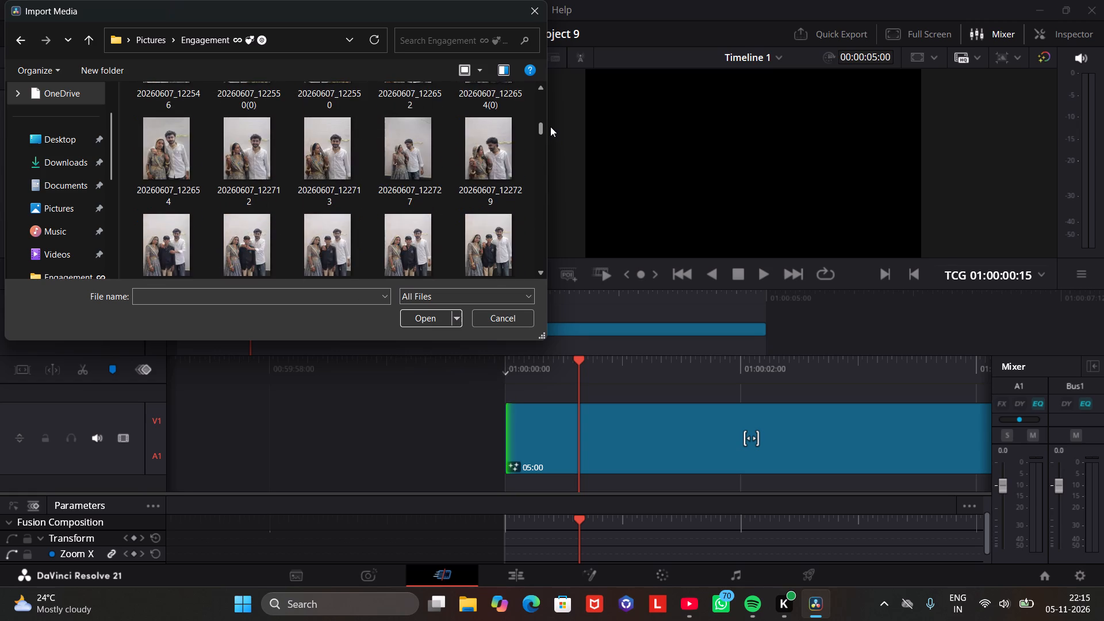
{"action": "left_click_drag", "start_coordinate": [550, 126], "coordinate": [553, 135]}
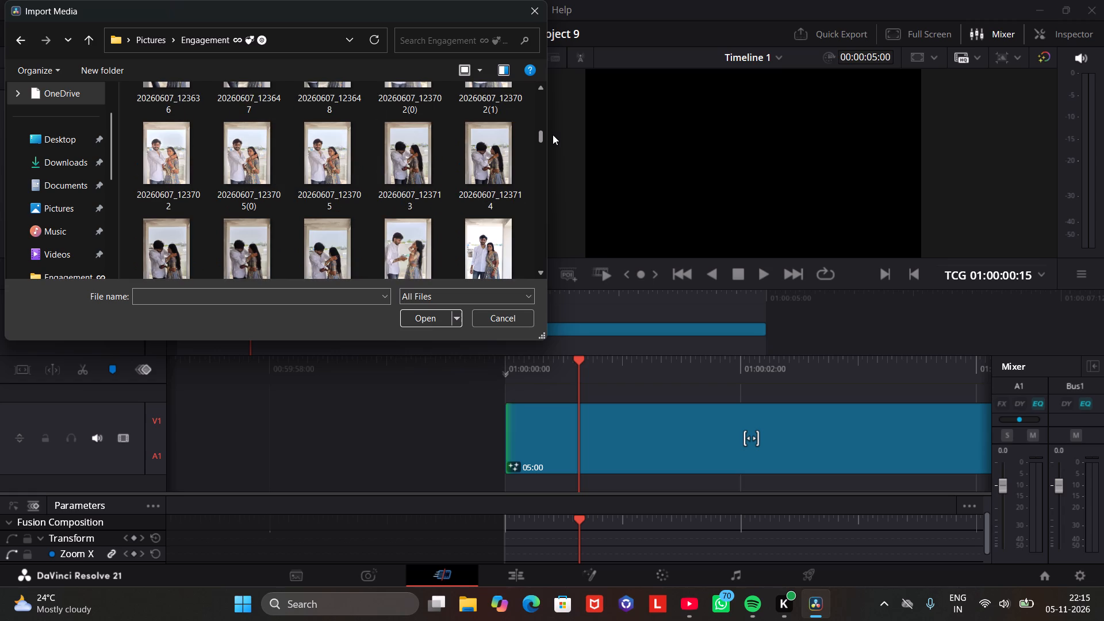
{"action": "left_click_drag", "start_coordinate": [553, 135], "coordinate": [553, 141]}
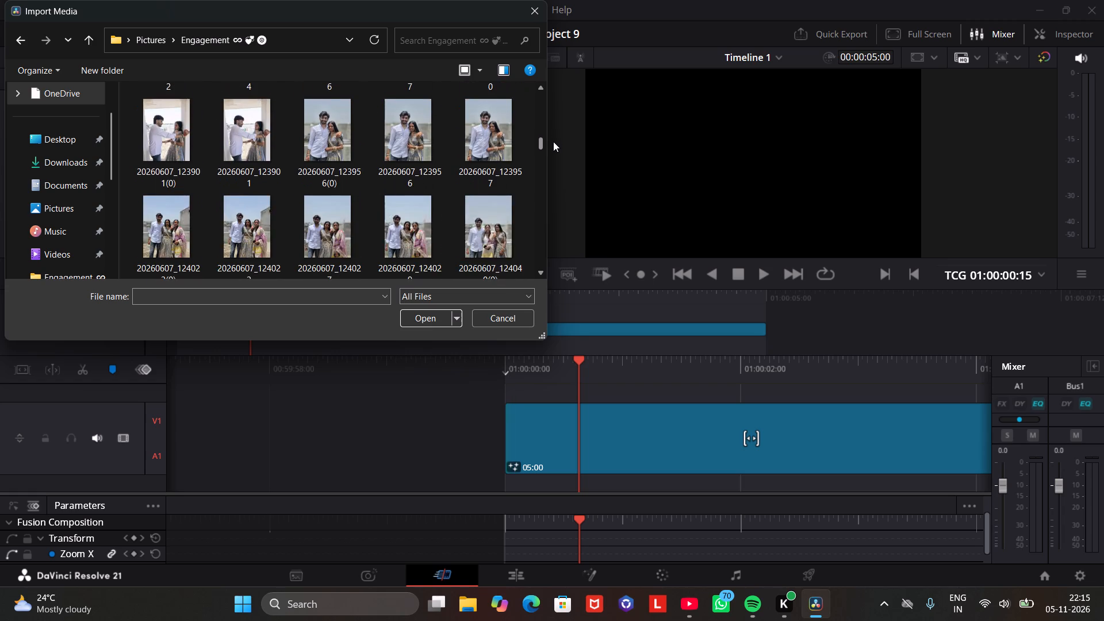
{"action": "left_click_drag", "start_coordinate": [553, 141], "coordinate": [556, 145]}
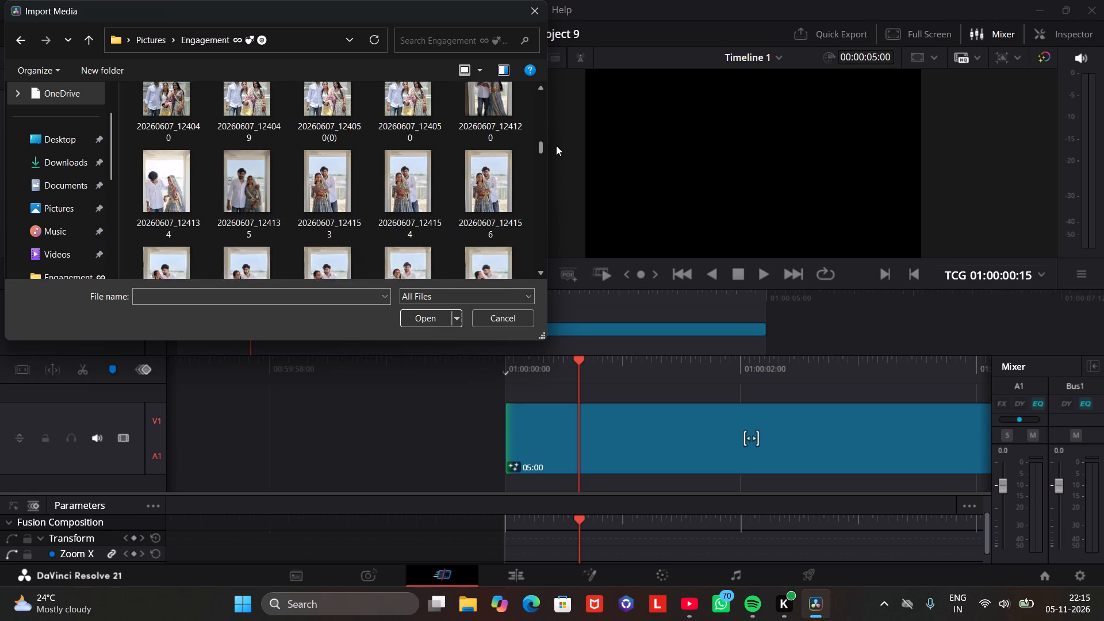
{"action": "left_click_drag", "start_coordinate": [556, 145], "coordinate": [558, 151]}
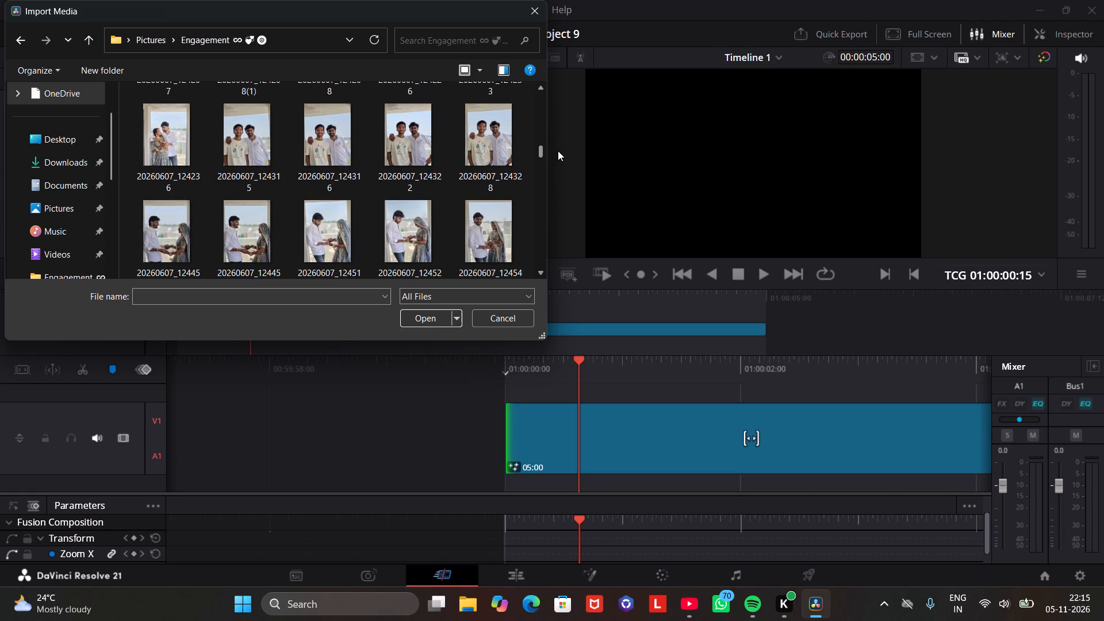
{"action": "left_click_drag", "start_coordinate": [558, 151], "coordinate": [558, 154]}
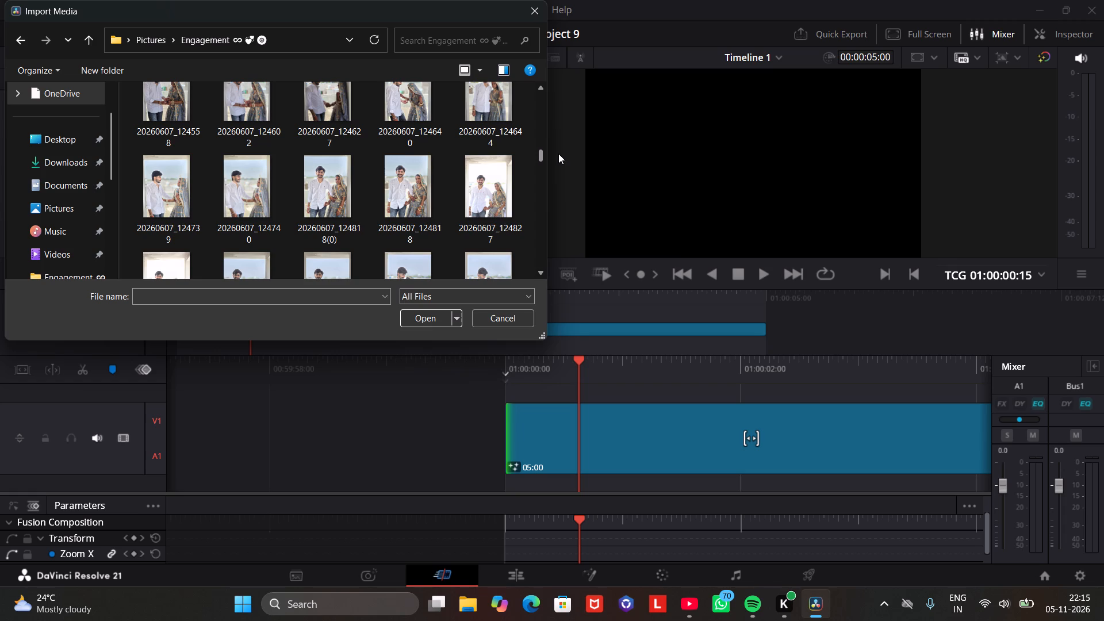
{"action": "left_click_drag", "start_coordinate": [558, 154], "coordinate": [559, 154]}
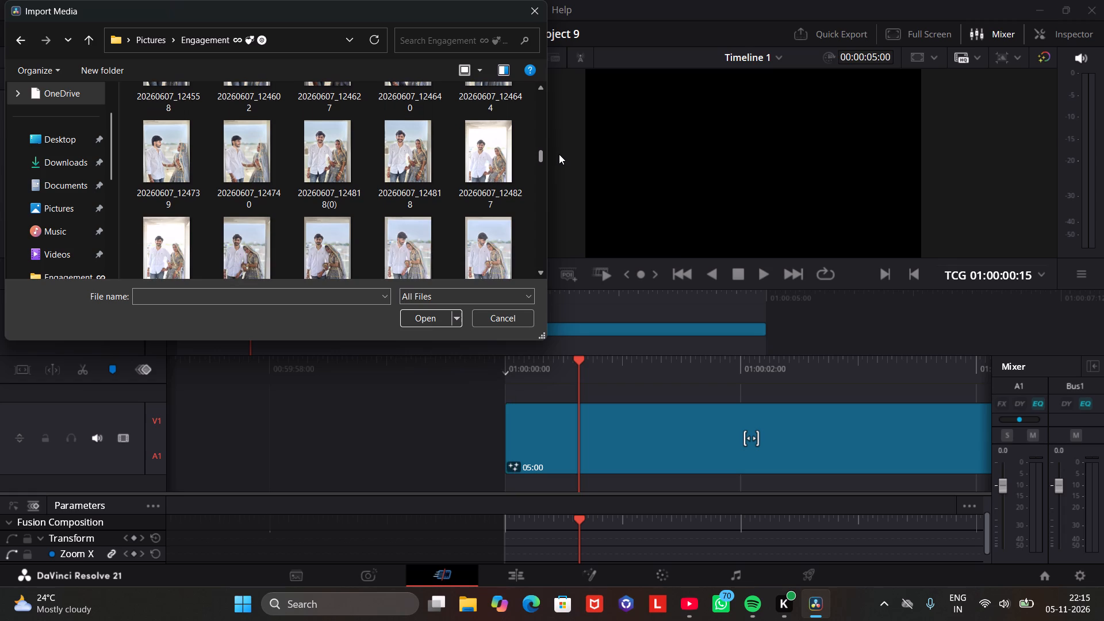
{"action": "left_click_drag", "start_coordinate": [559, 154], "coordinate": [570, 162]}
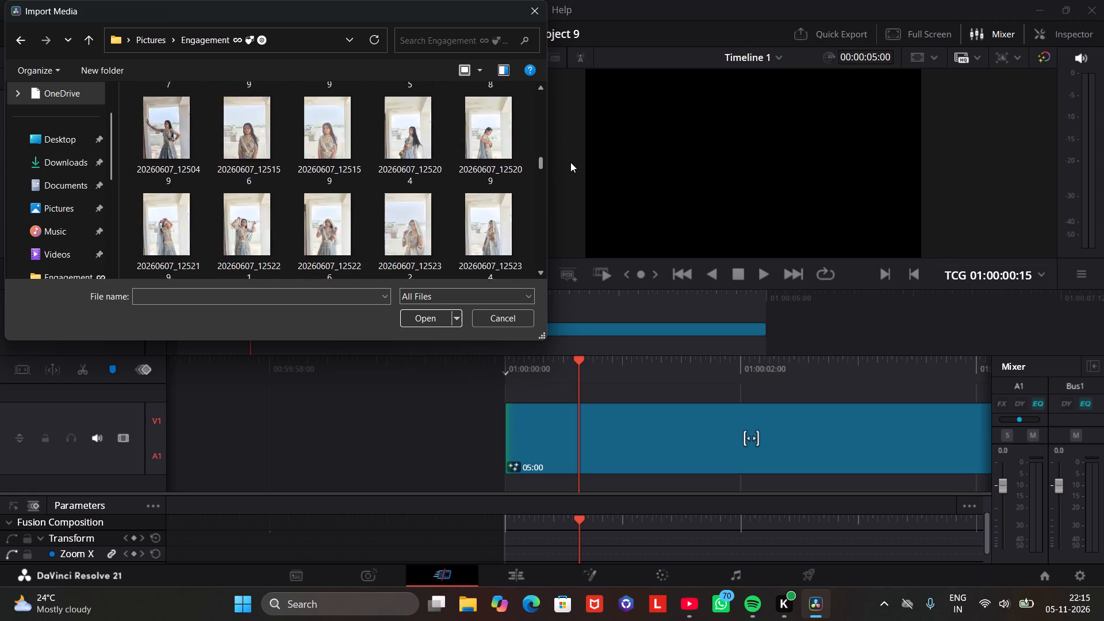
{"action": "left_click_drag", "start_coordinate": [570, 162], "coordinate": [574, 172]}
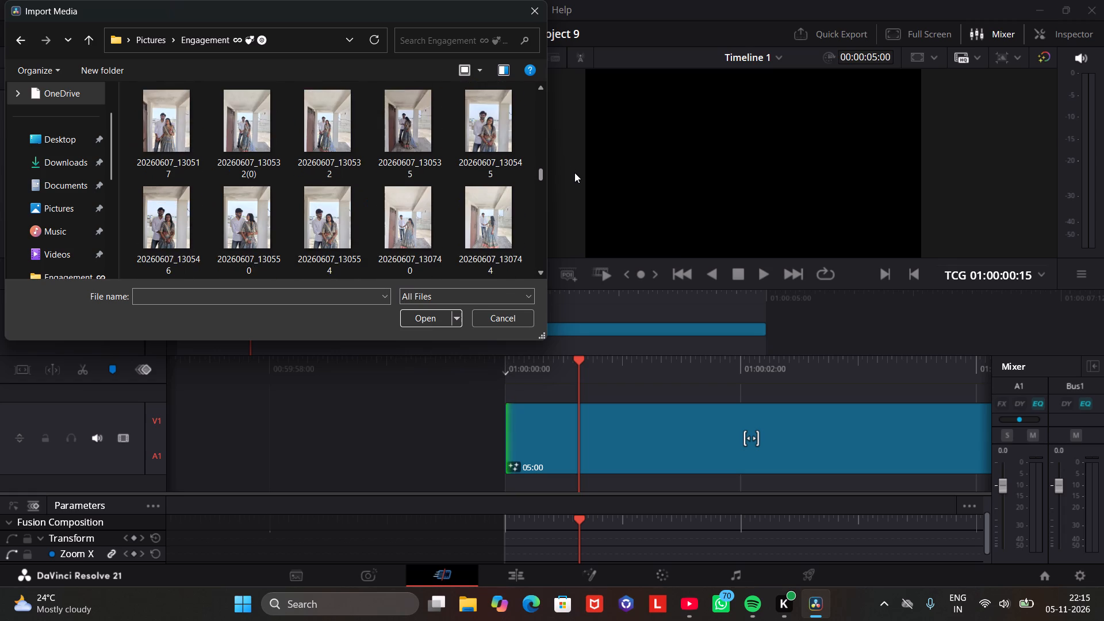
{"action": "left_click_drag", "start_coordinate": [574, 172], "coordinate": [576, 180]}
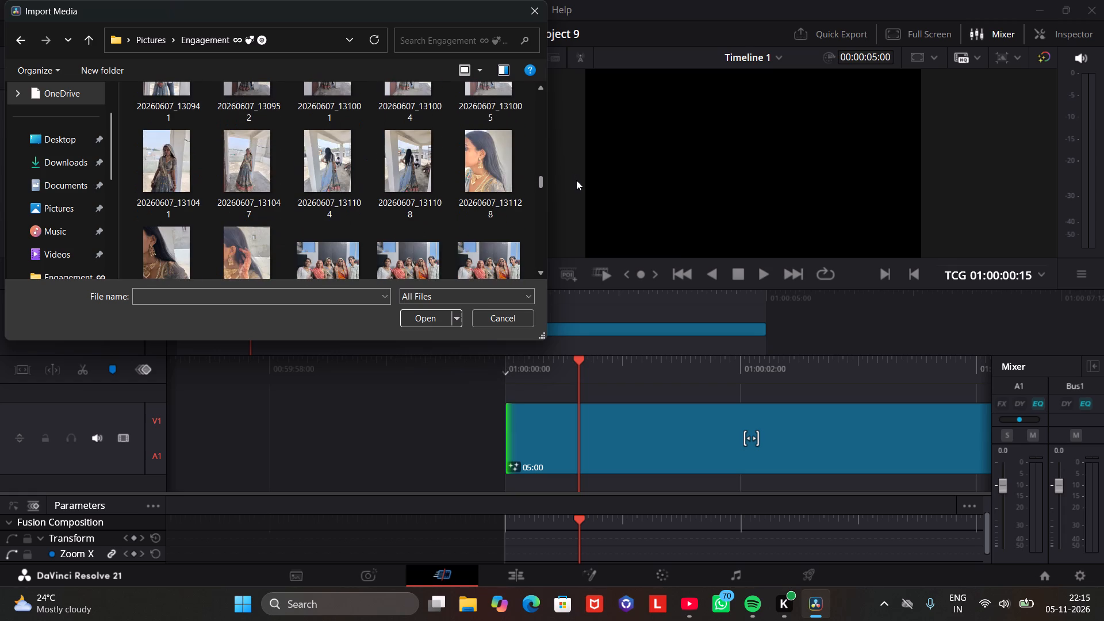
{"action": "left_click_drag", "start_coordinate": [576, 180], "coordinate": [574, 181]}
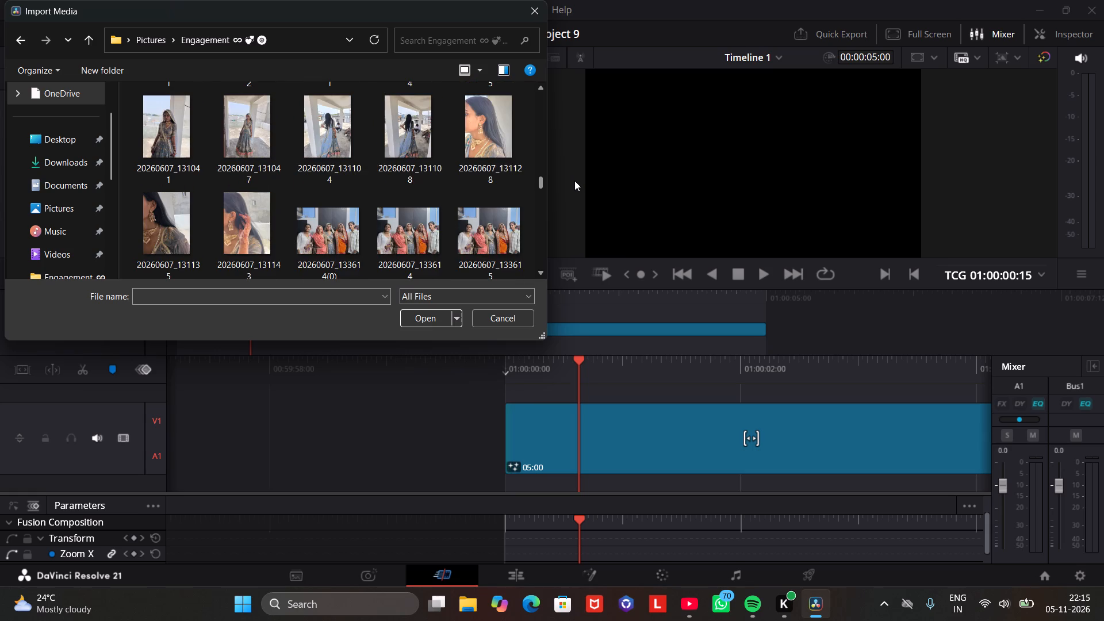
{"action": "left_click_drag", "start_coordinate": [574, 181], "coordinate": [572, 177]}
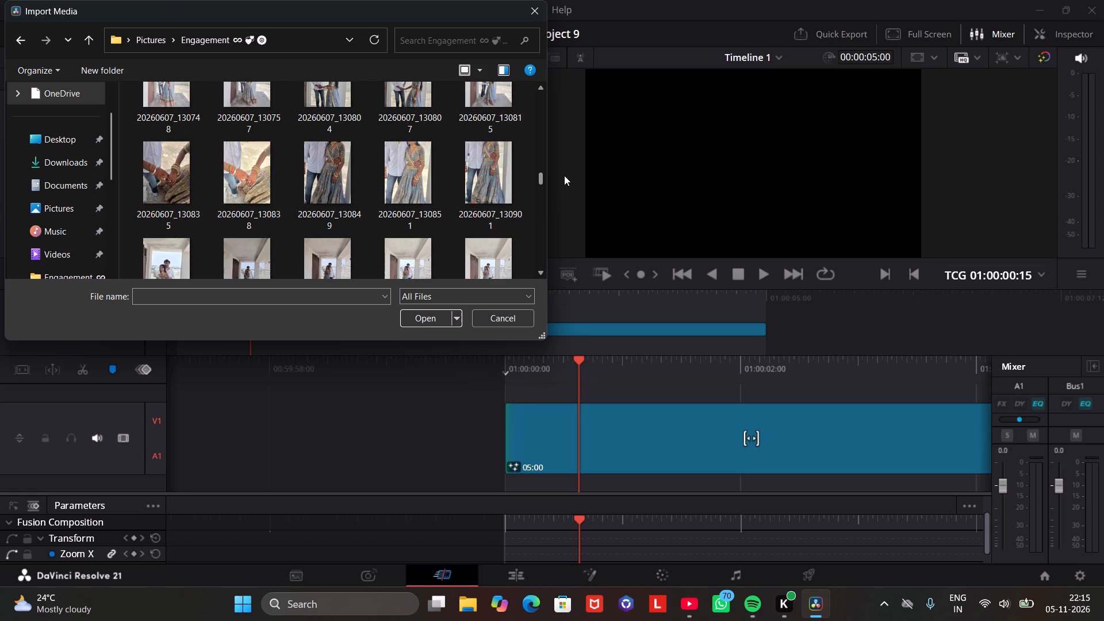
{"action": "double_click", "coordinate": [413, 181]}
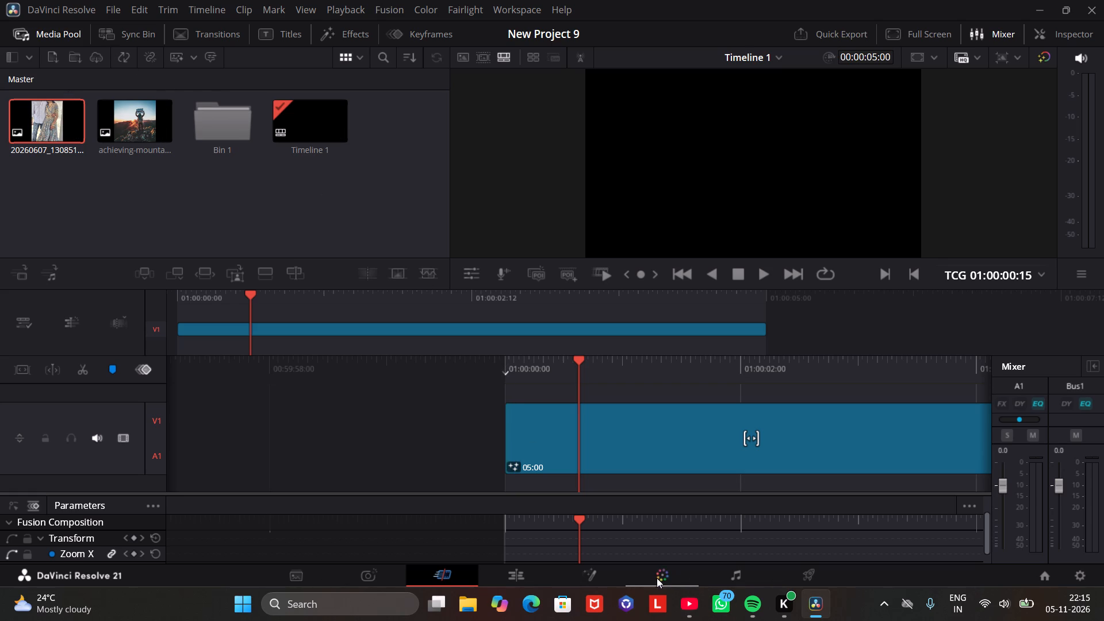
On the Fusion page, add the 20260607_130851 photo to the node graph as a source beside ImagePlane3D1.
{"action": "left_click", "coordinate": [599, 569]}
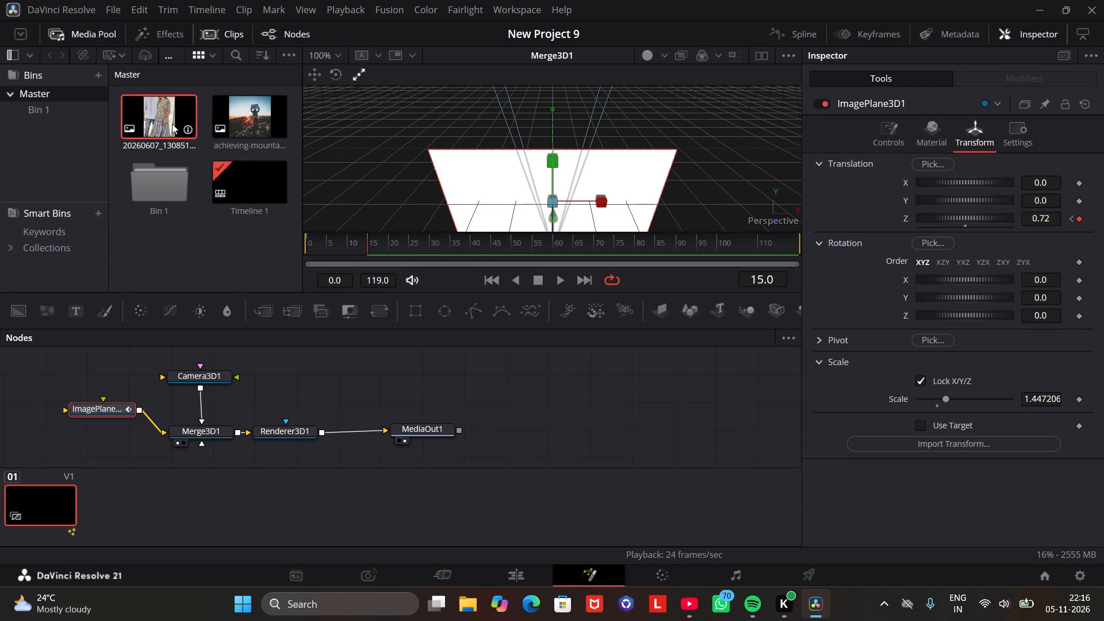
{"action": "left_click_drag", "start_coordinate": [166, 116], "coordinate": [20, 405]}
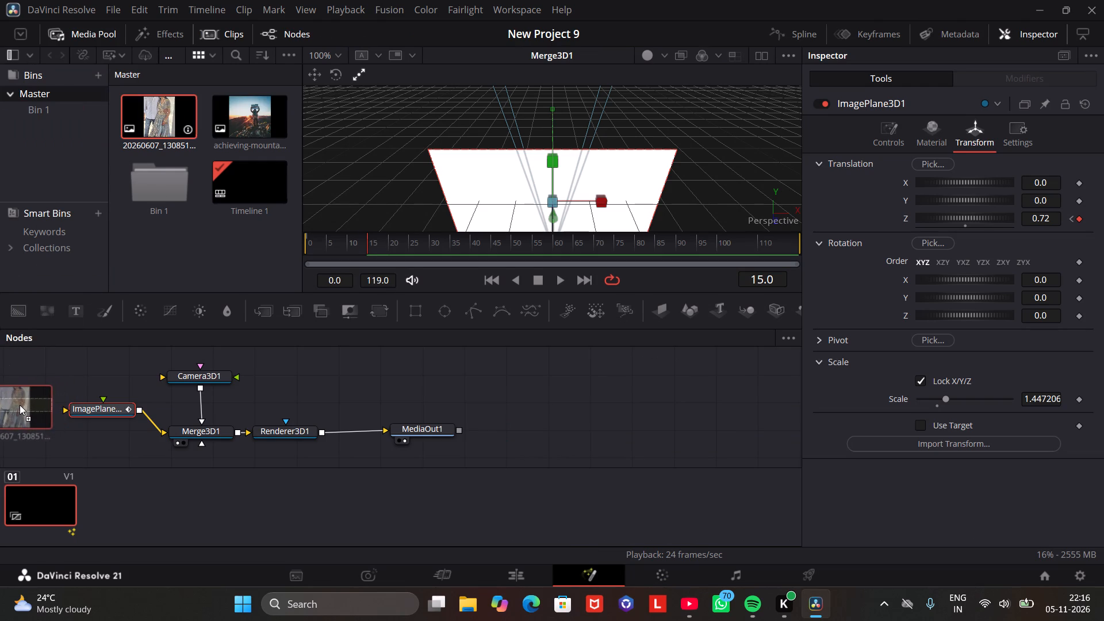
{"action": "left_click_drag", "start_coordinate": [20, 405], "coordinate": [21, 409]}
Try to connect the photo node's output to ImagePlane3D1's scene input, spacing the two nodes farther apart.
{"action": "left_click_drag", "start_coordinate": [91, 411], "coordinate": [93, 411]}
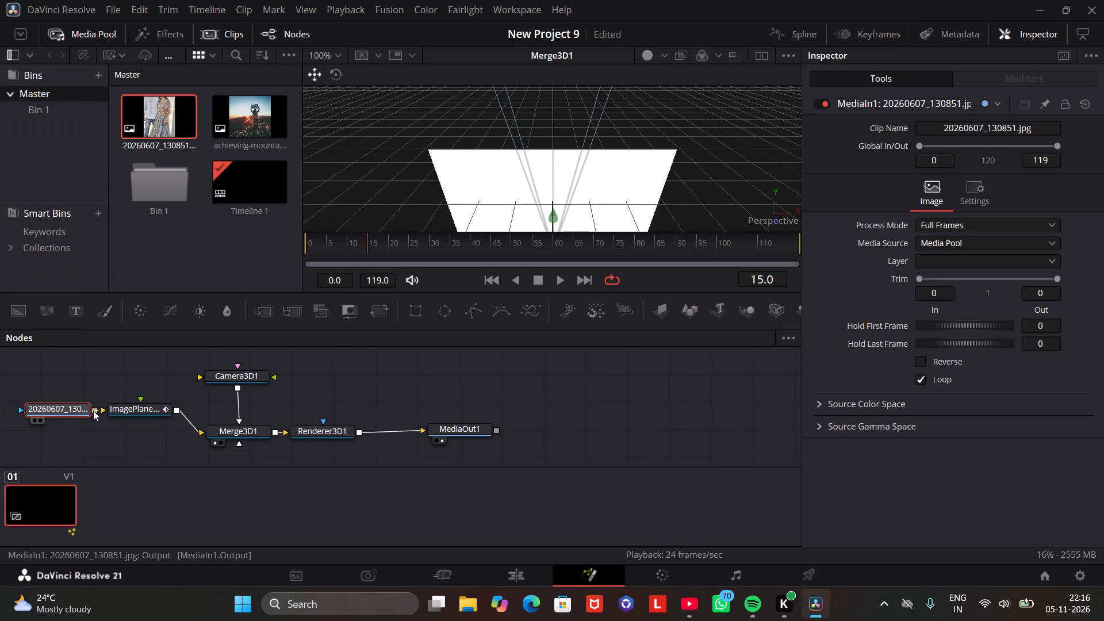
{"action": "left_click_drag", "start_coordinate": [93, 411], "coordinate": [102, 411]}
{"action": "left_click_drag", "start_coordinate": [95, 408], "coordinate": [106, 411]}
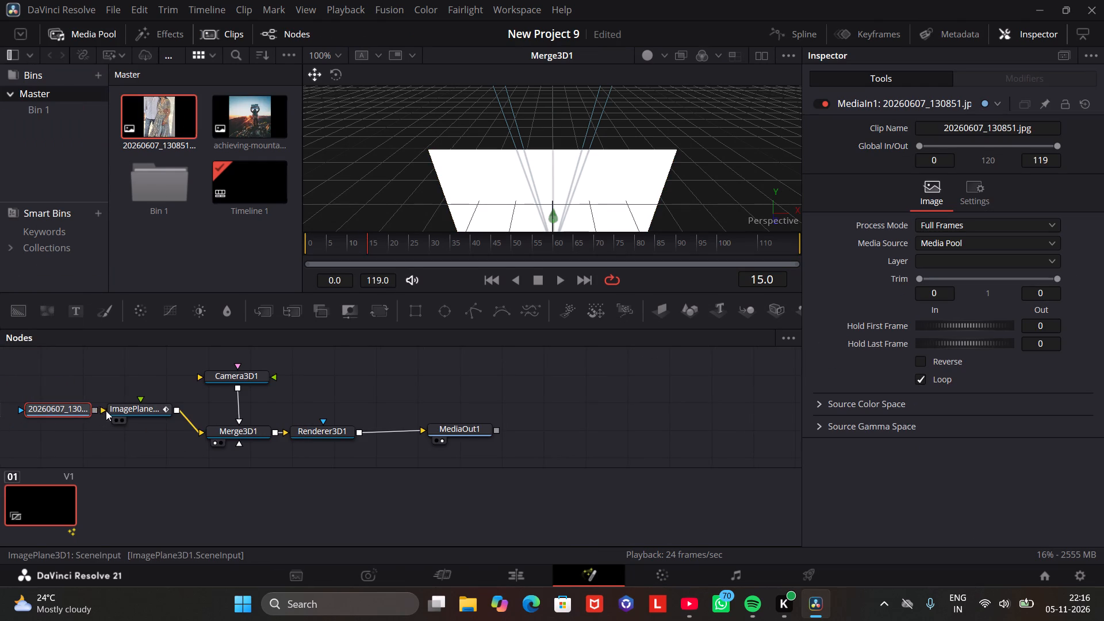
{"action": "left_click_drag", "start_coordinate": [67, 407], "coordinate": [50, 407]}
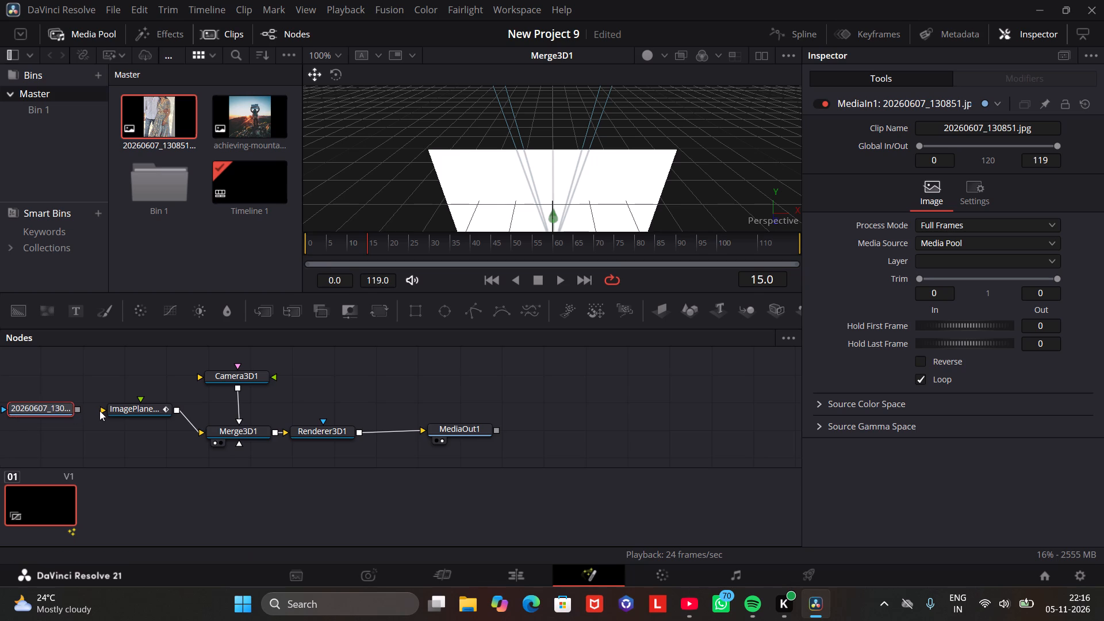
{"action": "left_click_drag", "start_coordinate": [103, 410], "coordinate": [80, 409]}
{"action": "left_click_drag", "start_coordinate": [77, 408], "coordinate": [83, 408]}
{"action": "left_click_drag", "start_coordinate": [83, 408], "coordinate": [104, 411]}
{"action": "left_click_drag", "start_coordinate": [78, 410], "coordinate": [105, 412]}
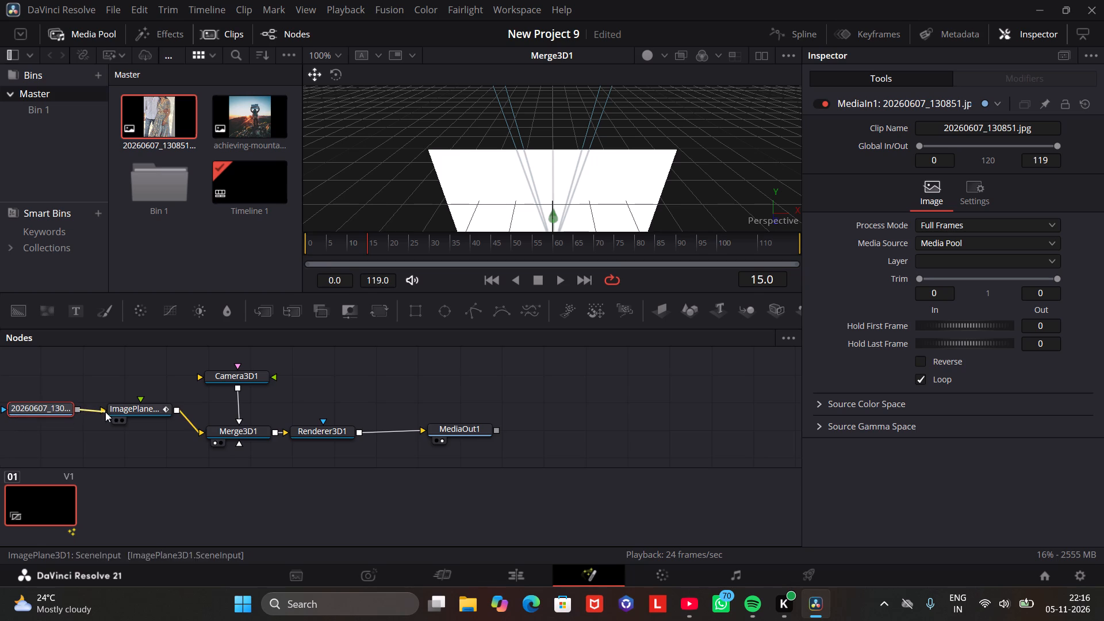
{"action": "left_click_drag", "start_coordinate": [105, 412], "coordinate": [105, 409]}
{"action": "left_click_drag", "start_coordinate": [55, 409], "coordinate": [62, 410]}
Preview the photo node in the viewer, and clear it from the viewer again.
{"action": "left_click", "coordinate": [29, 419]}
{"action": "left_click", "coordinate": [24, 421]}
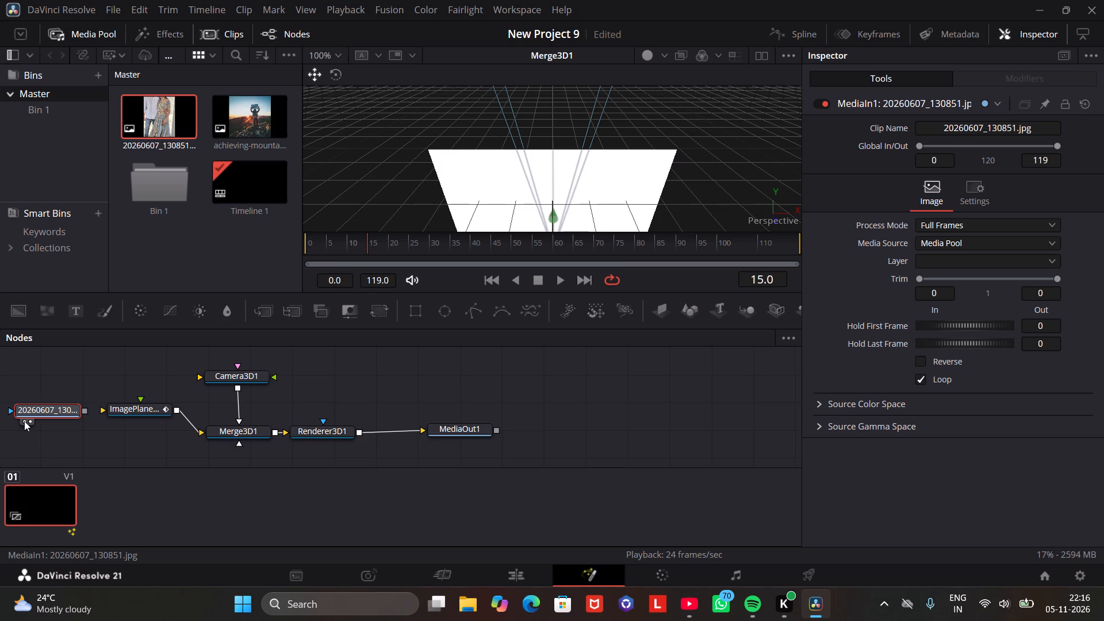
{"action": "left_click", "coordinate": [30, 420]}
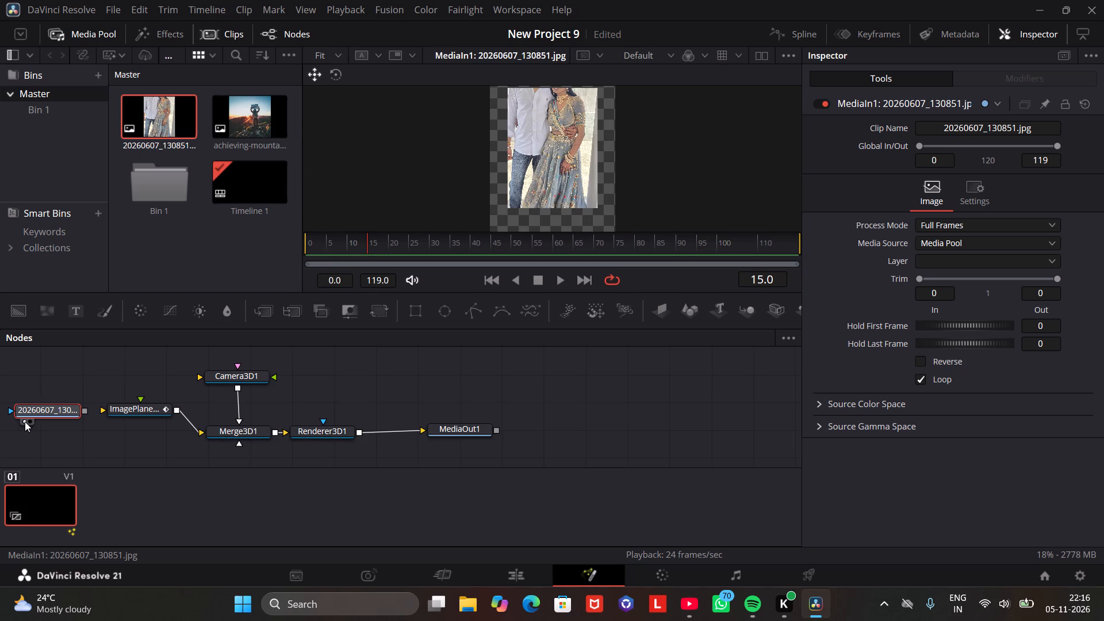
{"action": "left_click", "coordinate": [25, 421]}
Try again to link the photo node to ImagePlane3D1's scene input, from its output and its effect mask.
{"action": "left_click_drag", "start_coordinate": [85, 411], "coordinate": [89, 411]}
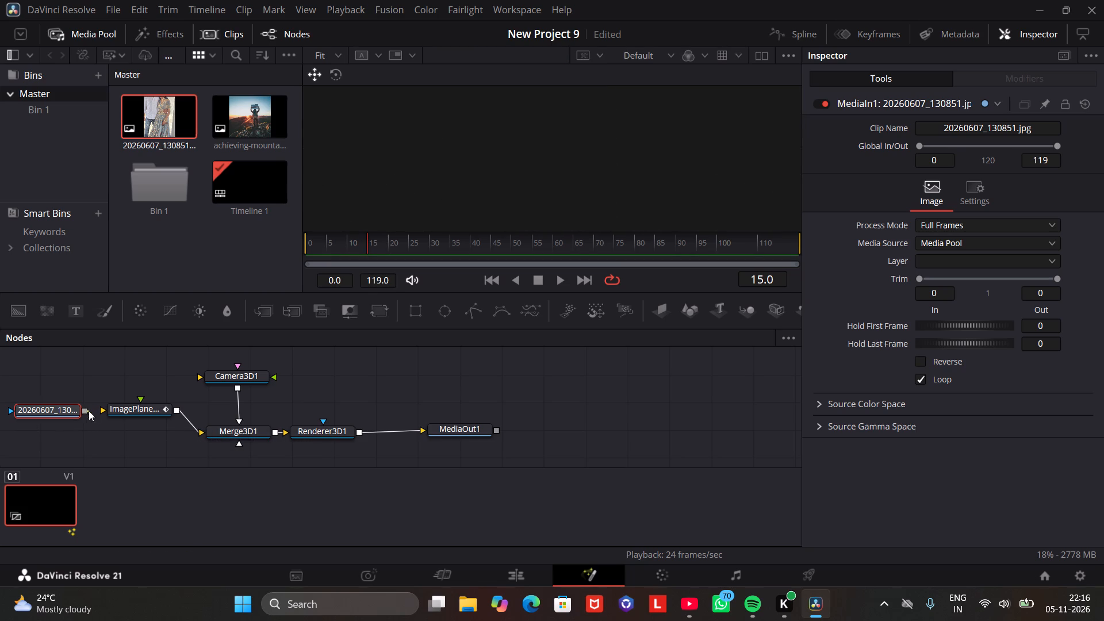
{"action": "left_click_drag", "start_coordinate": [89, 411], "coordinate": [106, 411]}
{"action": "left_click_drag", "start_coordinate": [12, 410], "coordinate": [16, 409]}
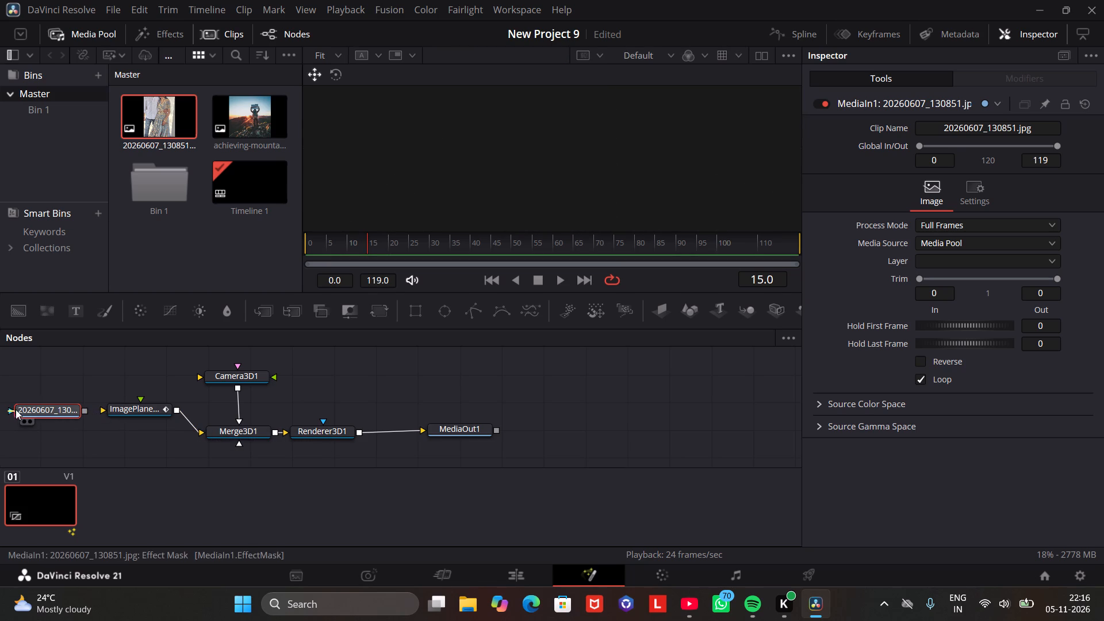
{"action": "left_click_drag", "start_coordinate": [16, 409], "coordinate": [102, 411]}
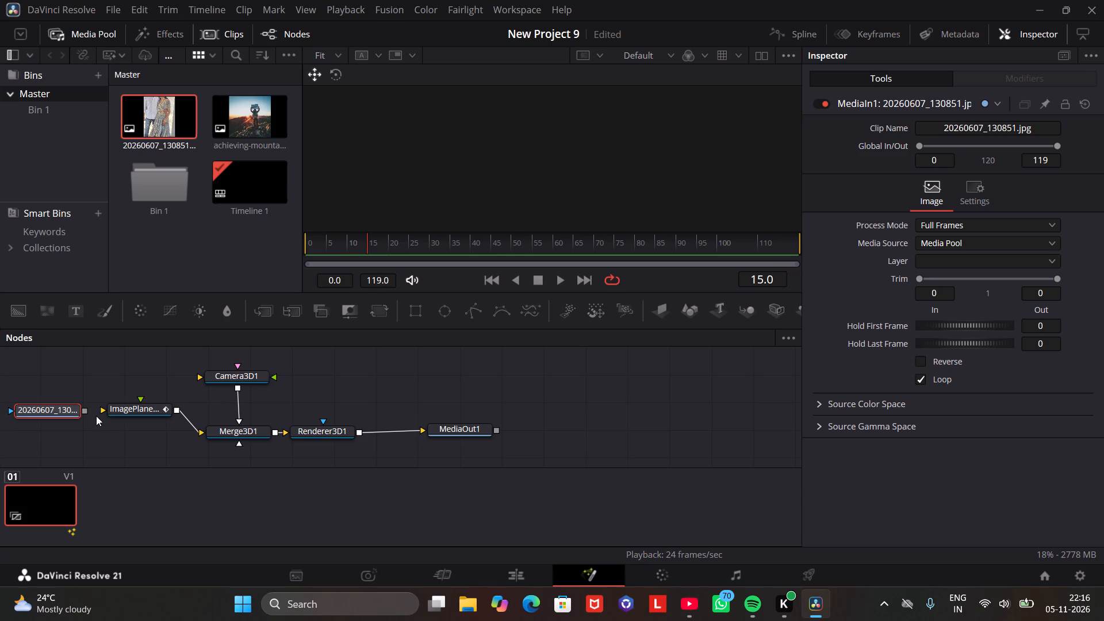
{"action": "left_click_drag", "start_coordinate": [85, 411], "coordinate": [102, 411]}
Connect the photo node's output to ImagePlane3D1's material input.
{"action": "left_click_drag", "start_coordinate": [140, 398], "coordinate": [87, 410]}
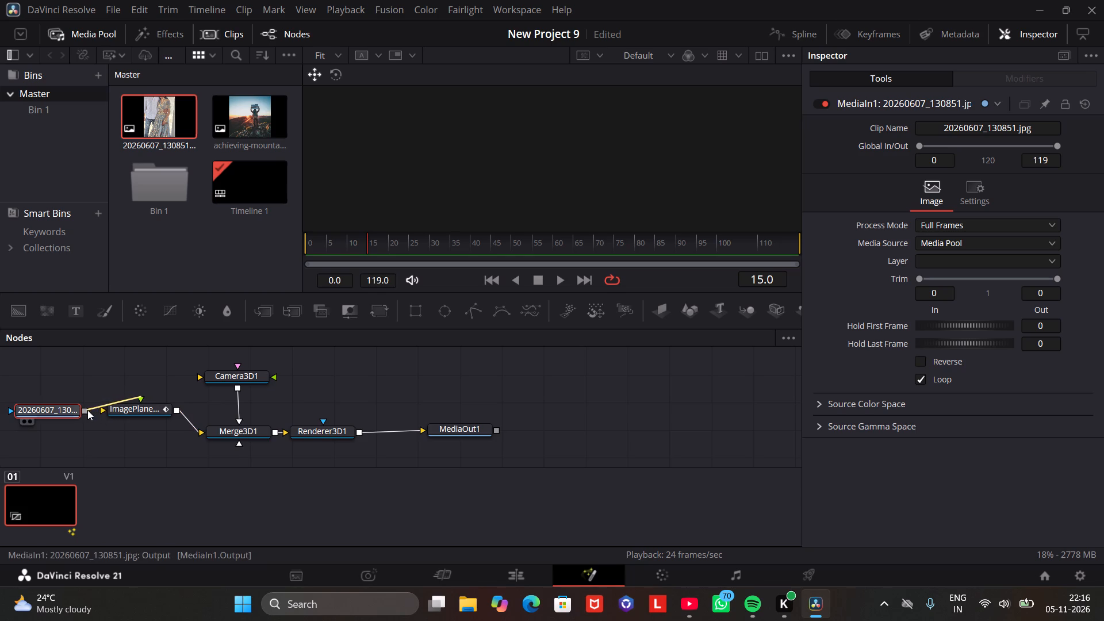
{"action": "left_click_drag", "start_coordinate": [87, 410], "coordinate": [86, 411]}
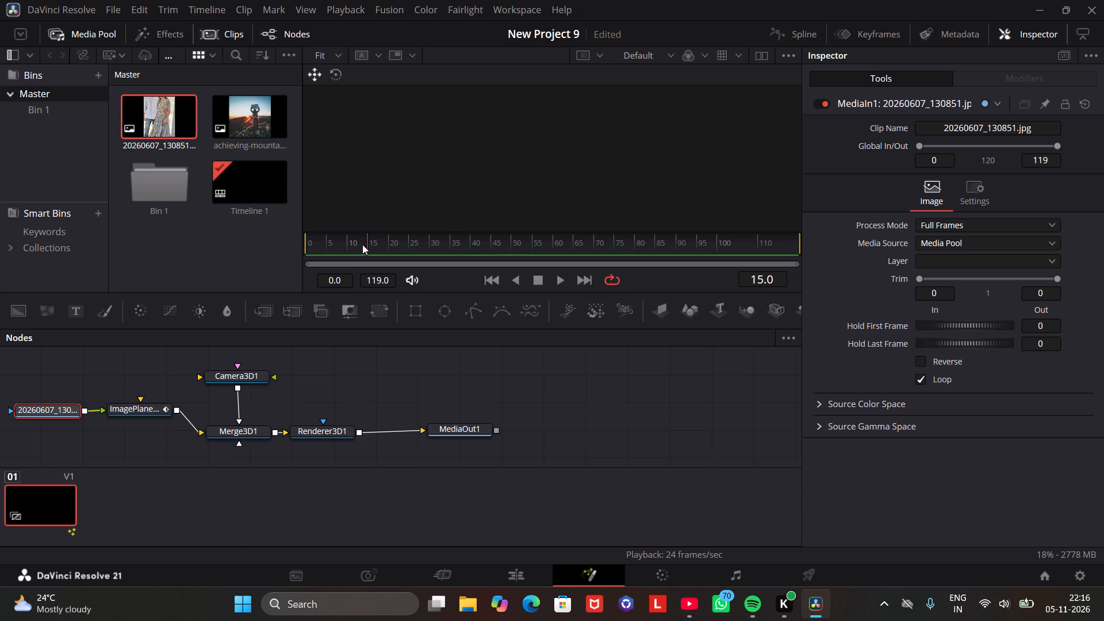
Return the playhead to frame 0 and try to preview the photo node in the viewer.
{"action": "left_click_drag", "start_coordinate": [364, 244], "coordinate": [277, 294]}
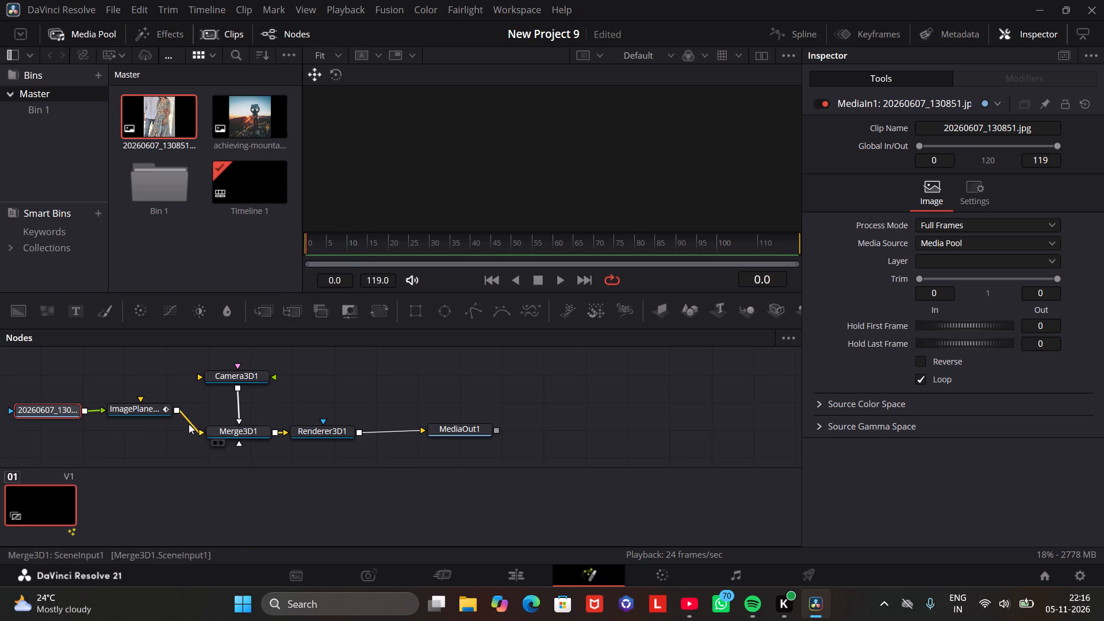
{"action": "left_click", "coordinate": [143, 412]}
{"action": "left_click", "coordinate": [245, 434]}
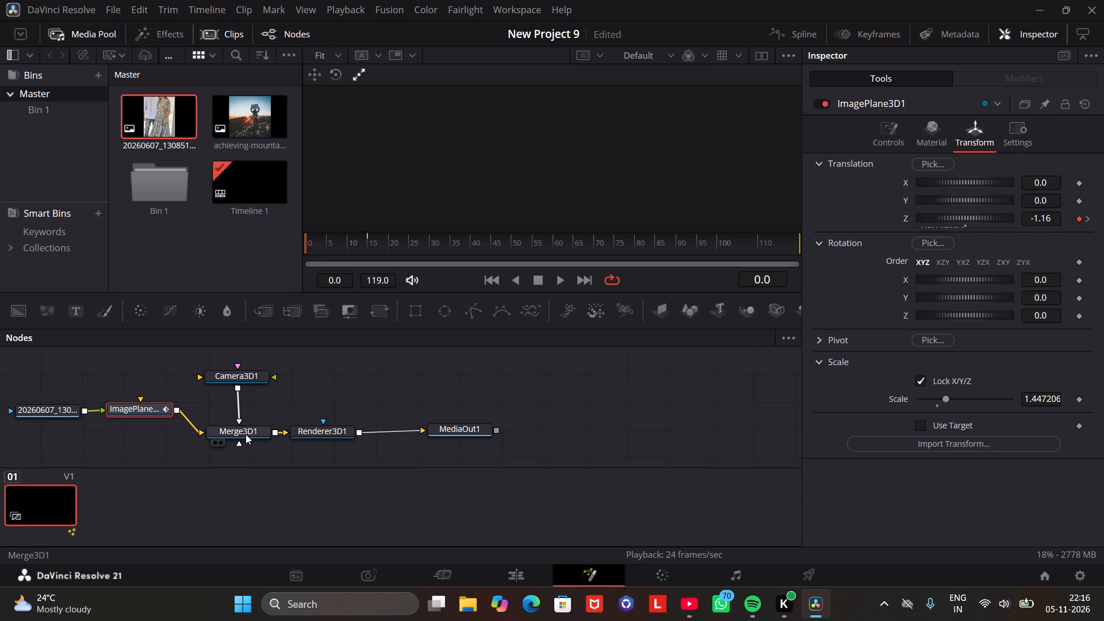
{"action": "left_click", "coordinate": [60, 408]}
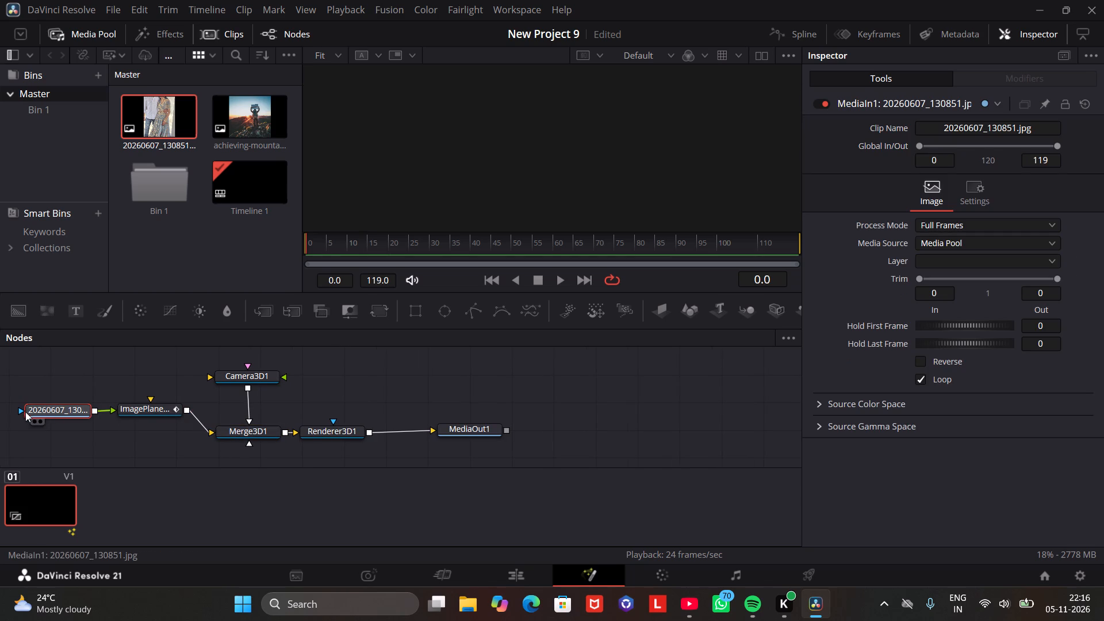
{"action": "left_click", "coordinate": [34, 419]}
{"action": "left_click", "coordinate": [36, 420]}
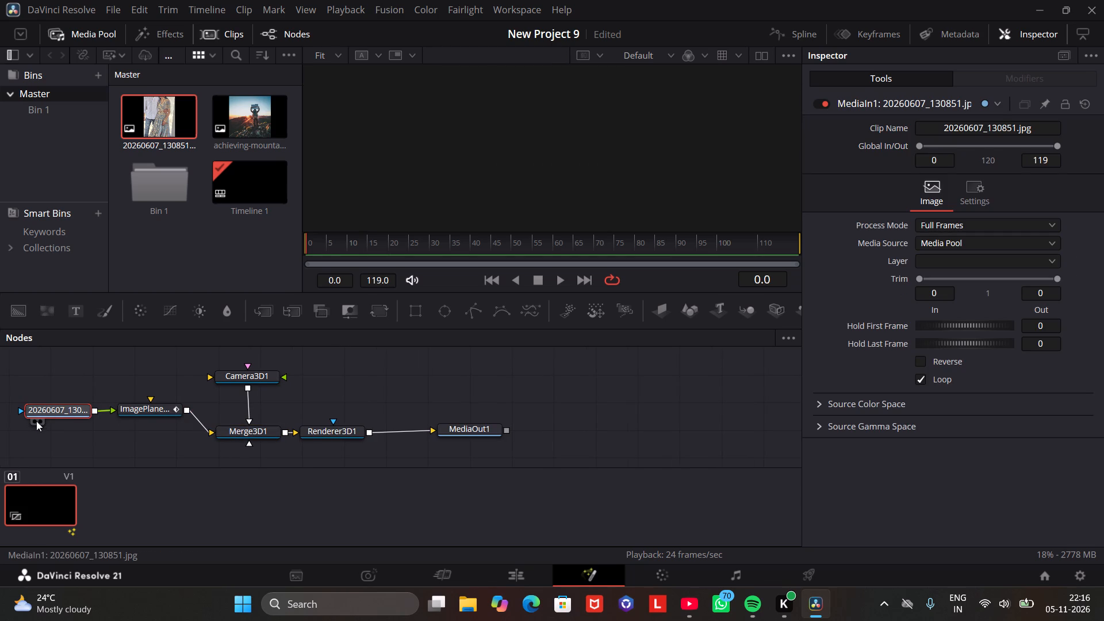
{"action": "left_click", "coordinate": [43, 421]}
{"action": "left_click", "coordinate": [40, 421]}
{"action": "left_click", "coordinate": [40, 421]}
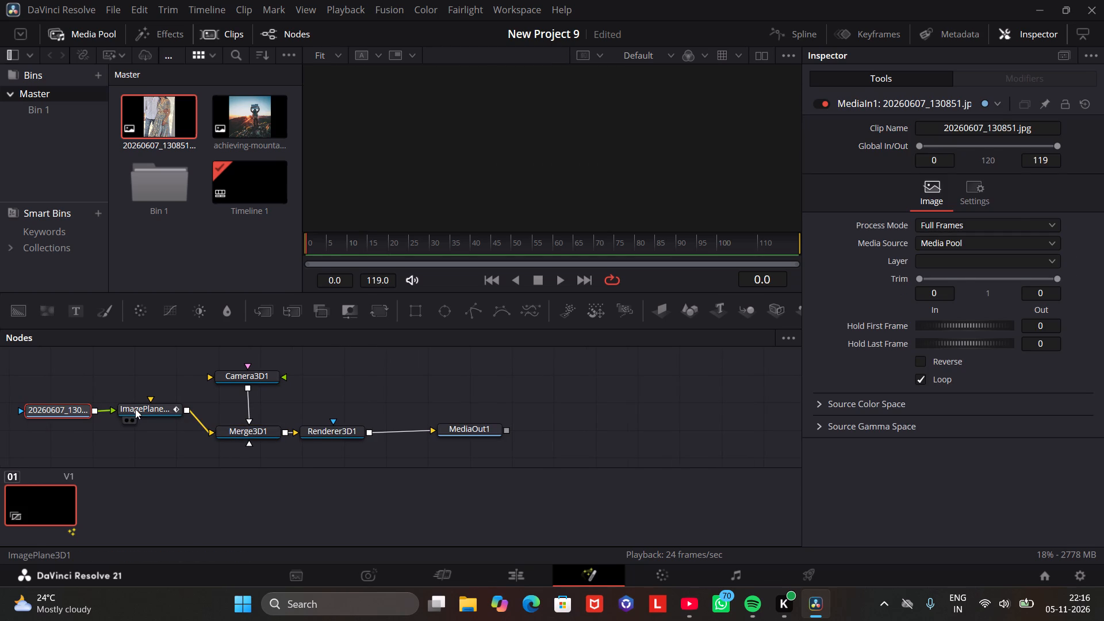
Preview Camera3D1 and ImagePlane3D1 alternately in the viewer, ending on ImagePlane3D1.
{"action": "left_click", "coordinate": [136, 409]}
{"action": "left_click", "coordinate": [255, 374]}
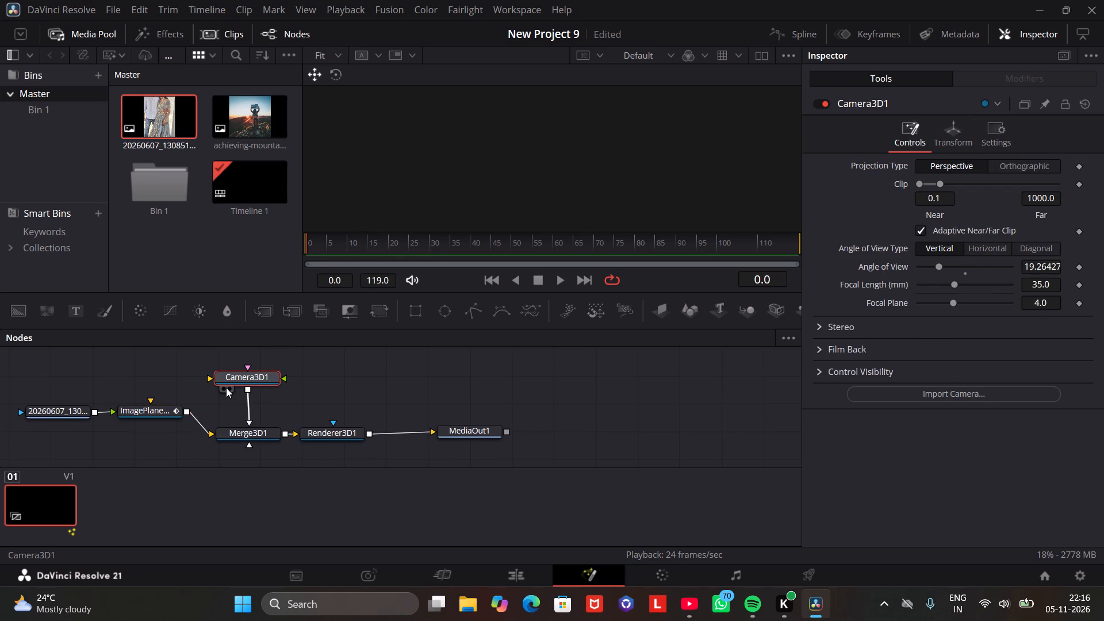
{"action": "left_click", "coordinate": [224, 387]}
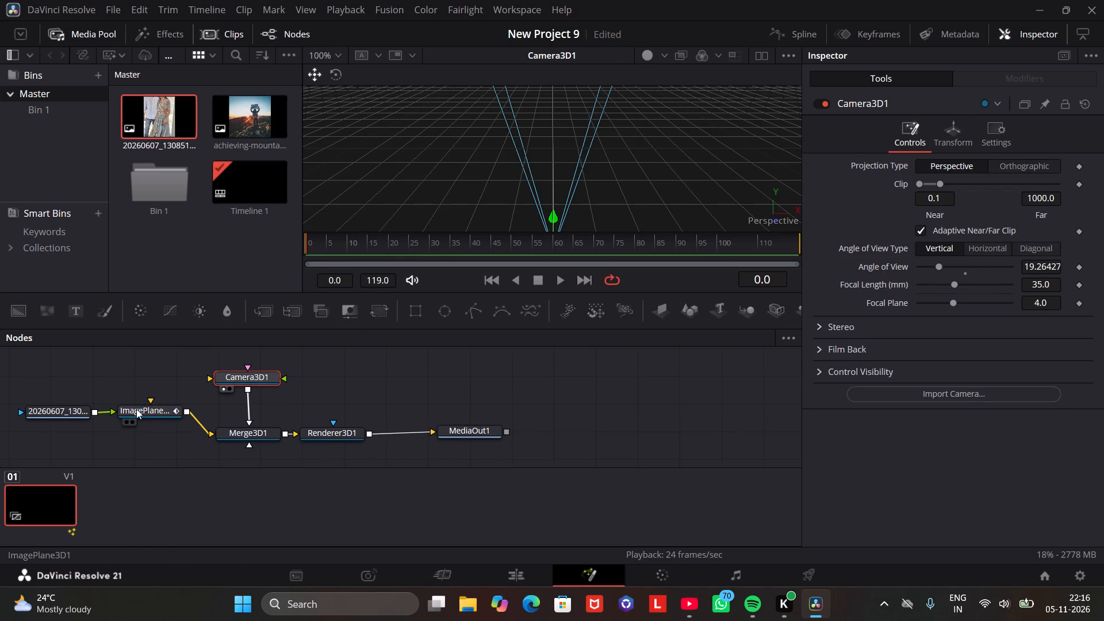
{"action": "left_click", "coordinate": [136, 409]}
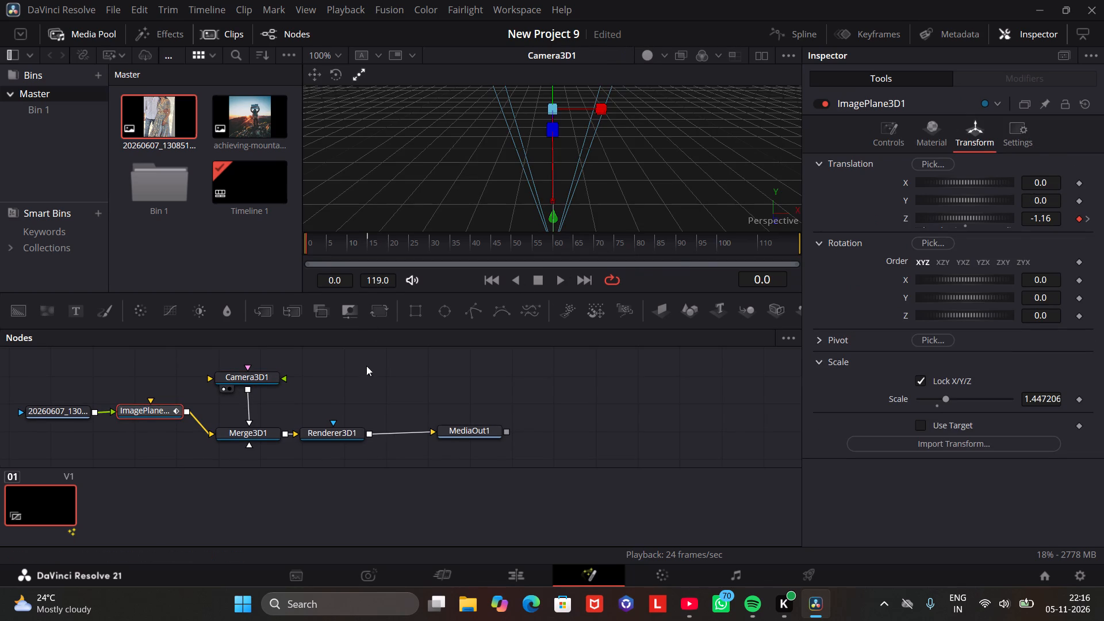
{"action": "left_click", "coordinate": [131, 423]}
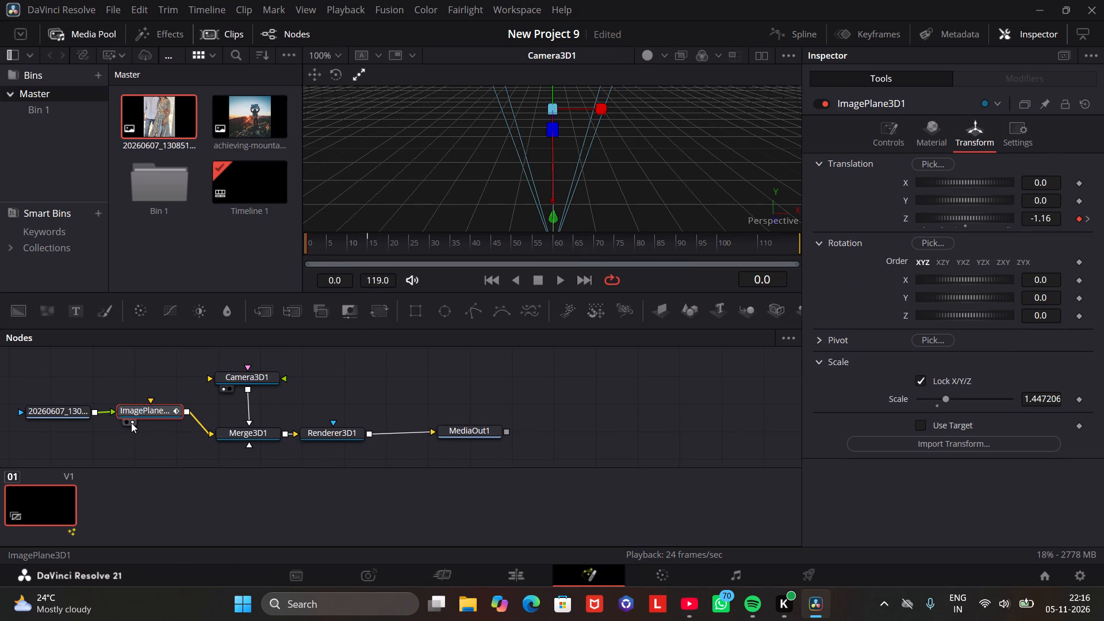
{"action": "left_click", "coordinate": [131, 423]}
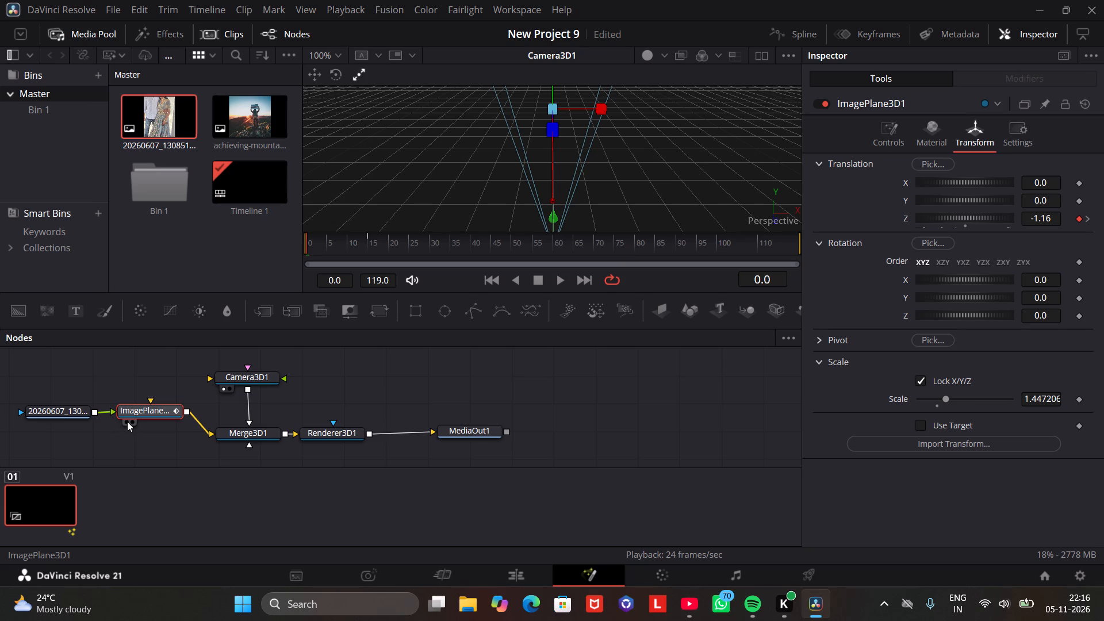
{"action": "left_click", "coordinate": [127, 421]}
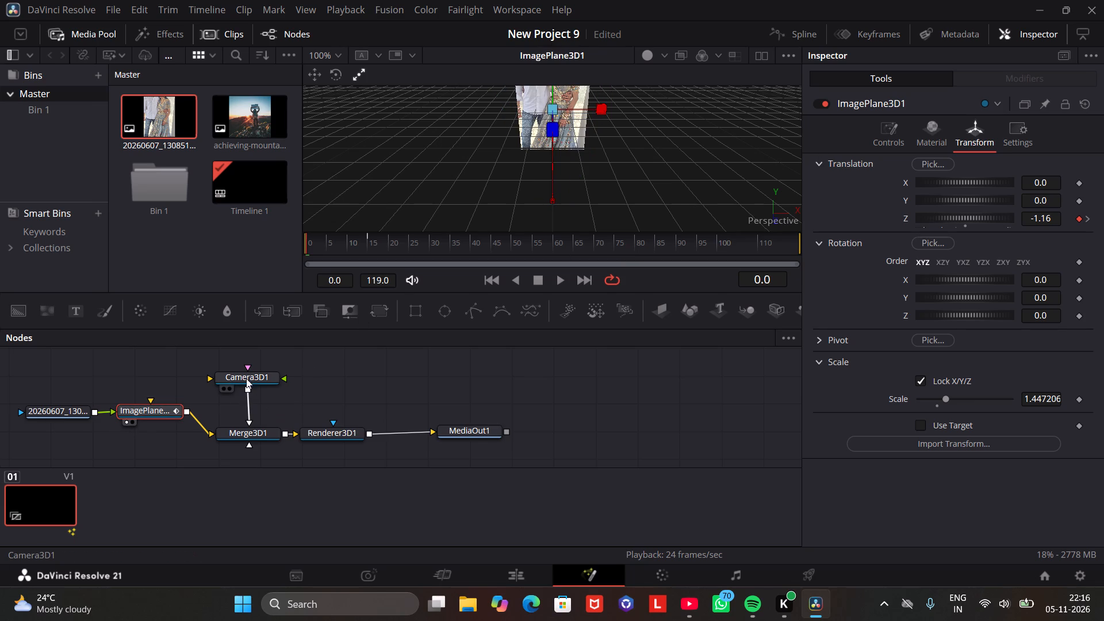
{"action": "left_click", "coordinate": [226, 388]}
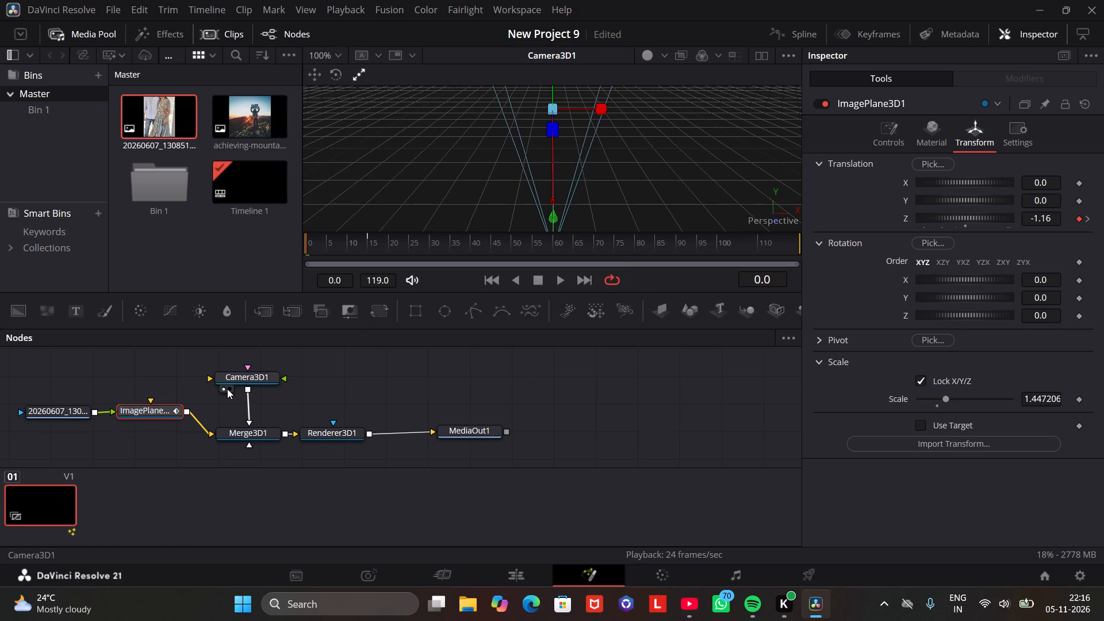
{"action": "left_click", "coordinate": [230, 389]}
{"action": "left_click", "coordinate": [221, 387]}
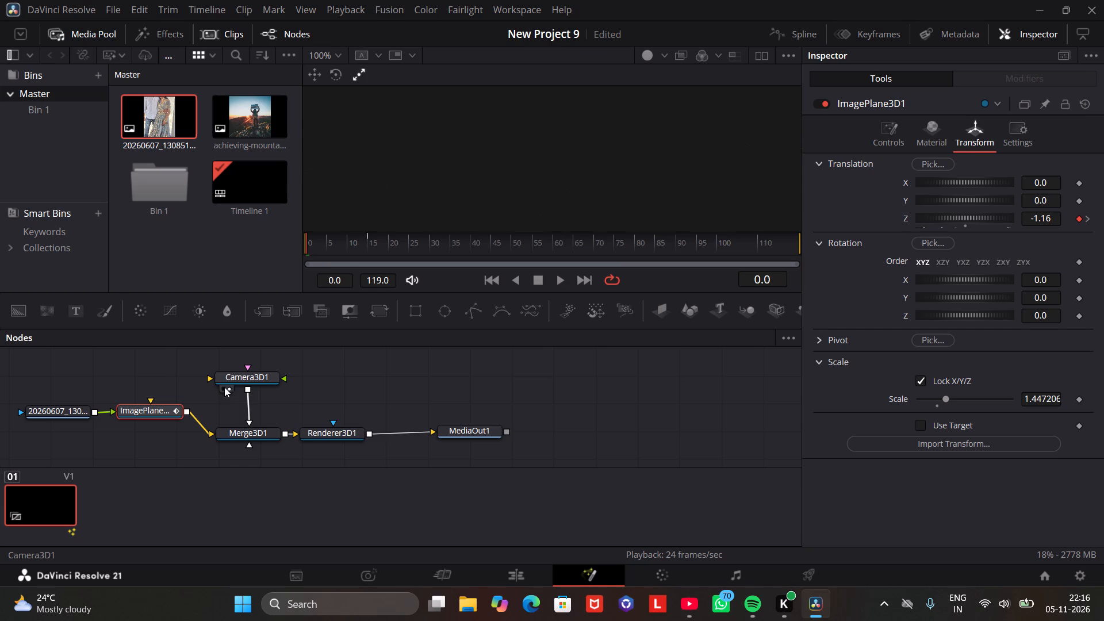
{"action": "left_click", "coordinate": [231, 388]}
{"action": "left_click", "coordinate": [226, 389]}
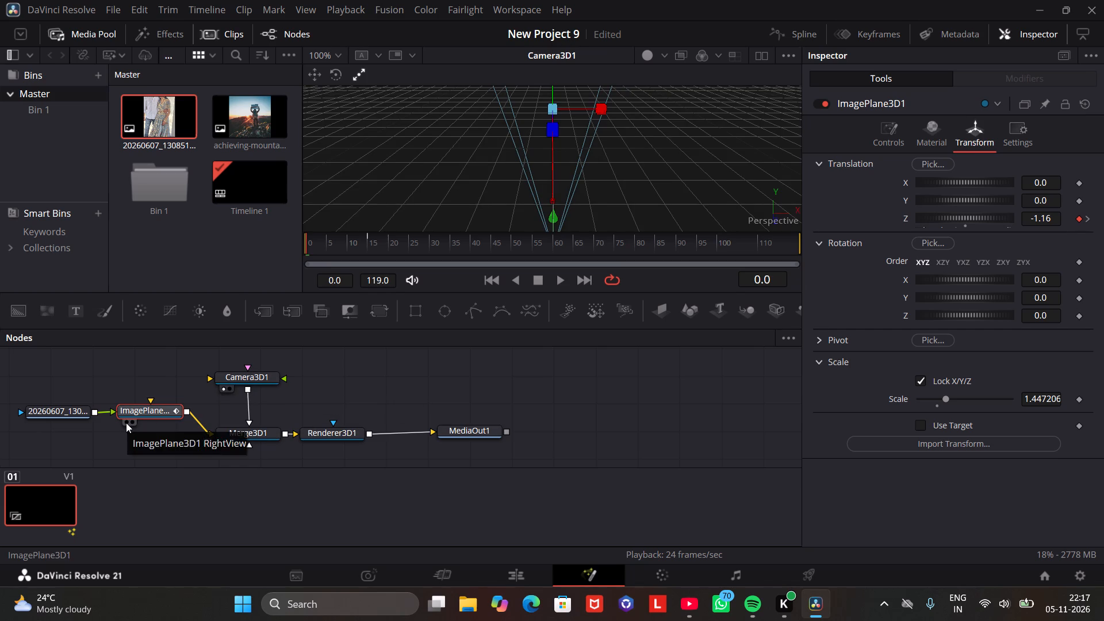
{"action": "left_click", "coordinate": [126, 423]}
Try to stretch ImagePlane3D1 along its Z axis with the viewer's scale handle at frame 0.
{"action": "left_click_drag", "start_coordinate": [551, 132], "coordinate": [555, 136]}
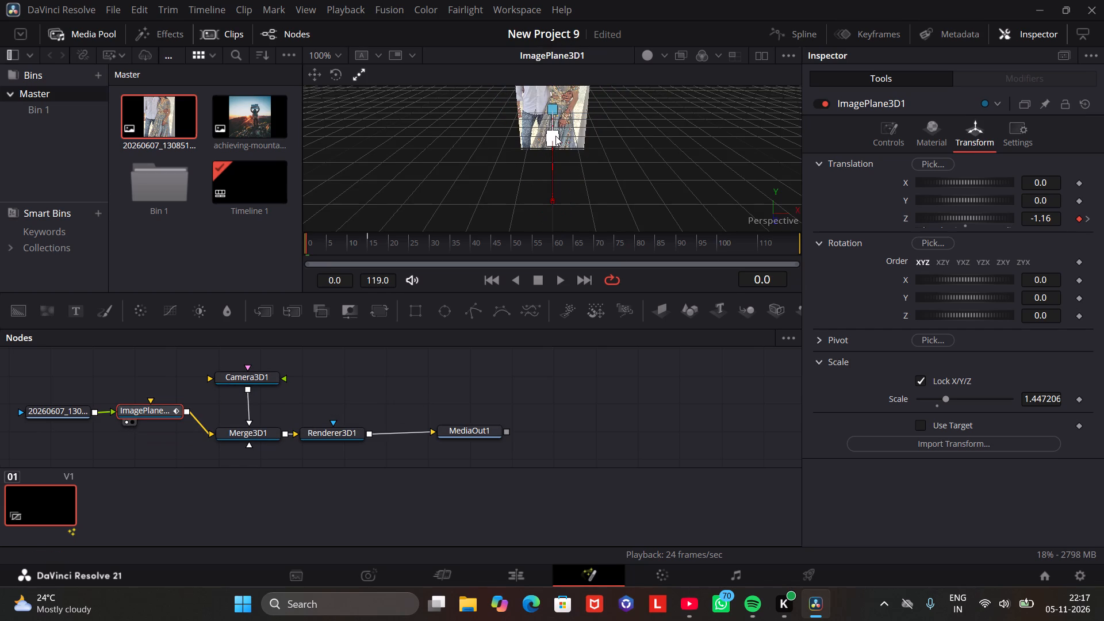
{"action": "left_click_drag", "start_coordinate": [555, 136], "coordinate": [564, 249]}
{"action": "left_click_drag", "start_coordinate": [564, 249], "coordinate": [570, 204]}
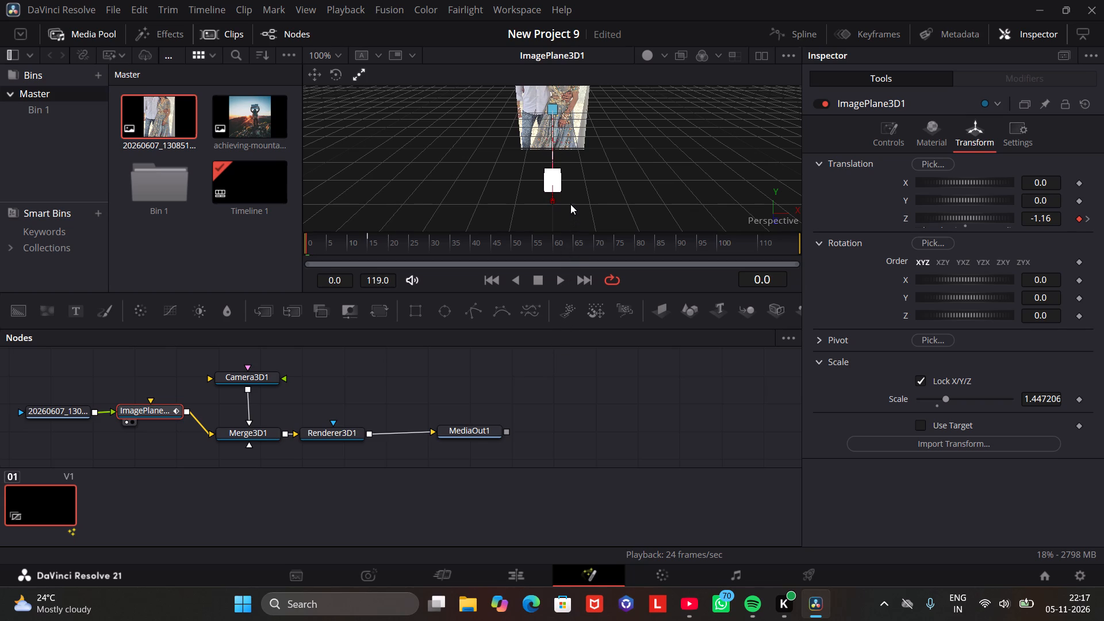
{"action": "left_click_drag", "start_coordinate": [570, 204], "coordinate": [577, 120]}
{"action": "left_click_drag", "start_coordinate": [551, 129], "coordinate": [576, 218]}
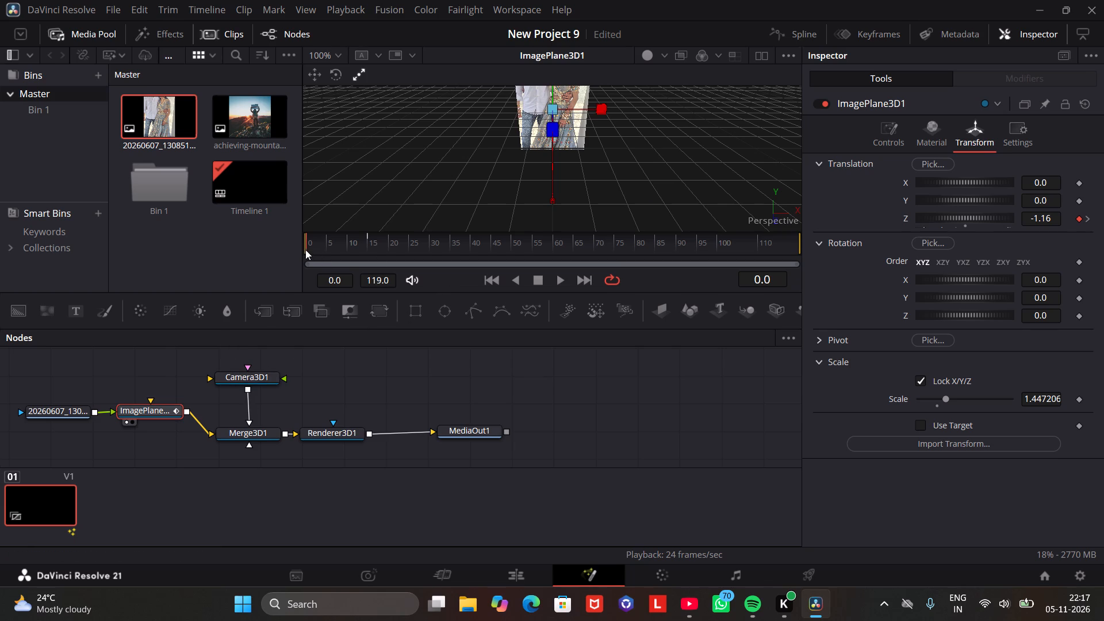
Play the image plane animation forward and in reverse, and scrub back to the opening frames.
{"action": "left_click", "coordinate": [562, 278]}
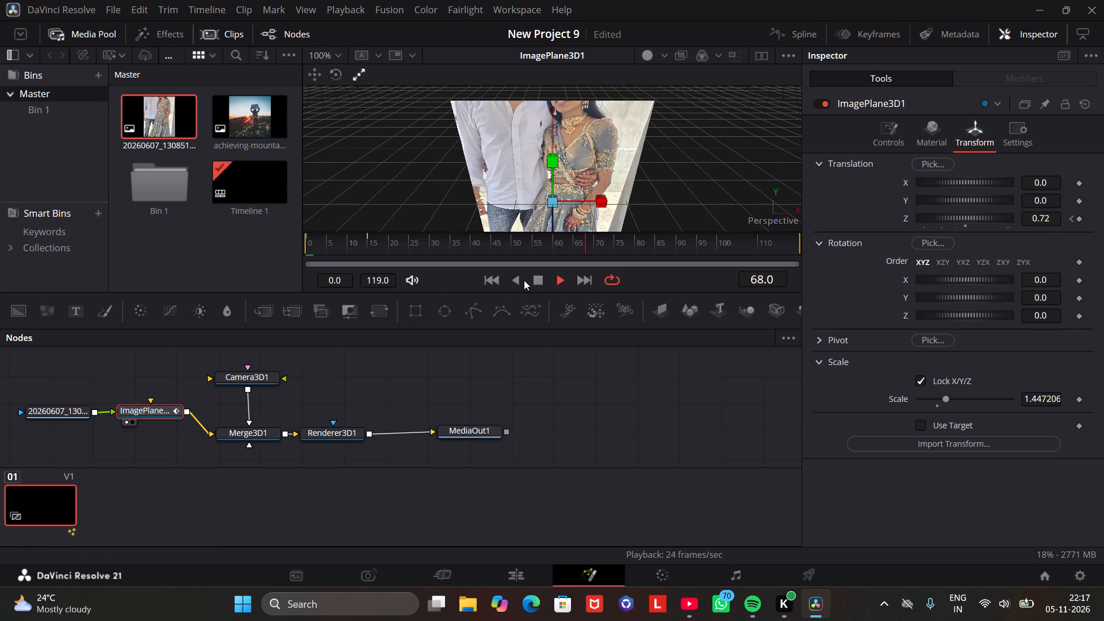
{"action": "left_click", "coordinate": [516, 279]}
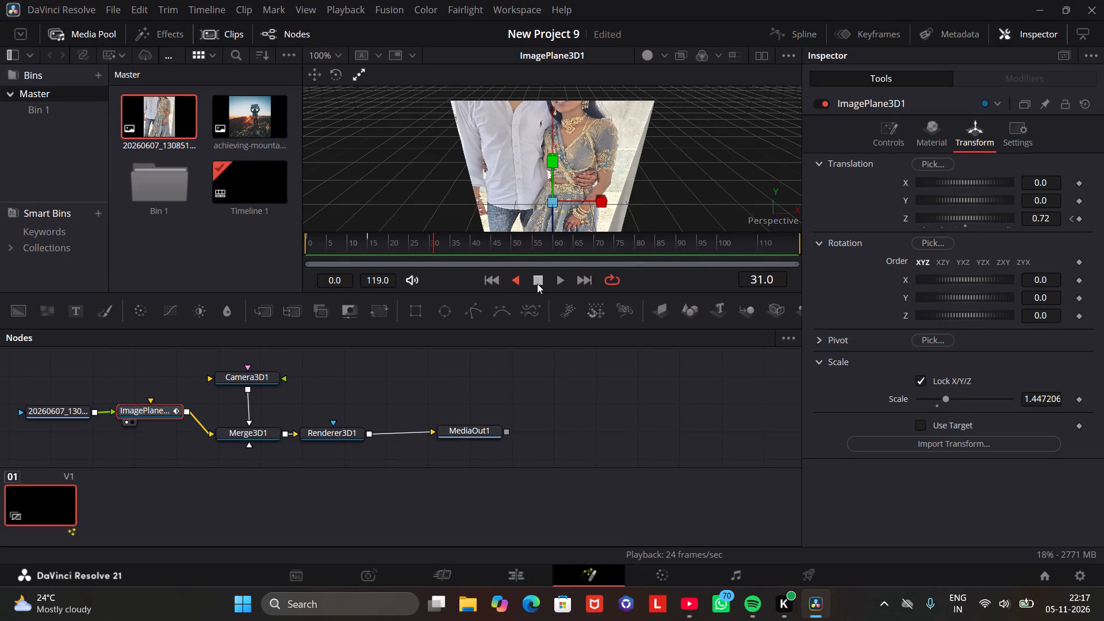
{"action": "left_click_drag", "start_coordinate": [538, 278], "coordinate": [544, 277]}
{"action": "left_click_drag", "start_coordinate": [770, 240], "coordinate": [318, 359]}
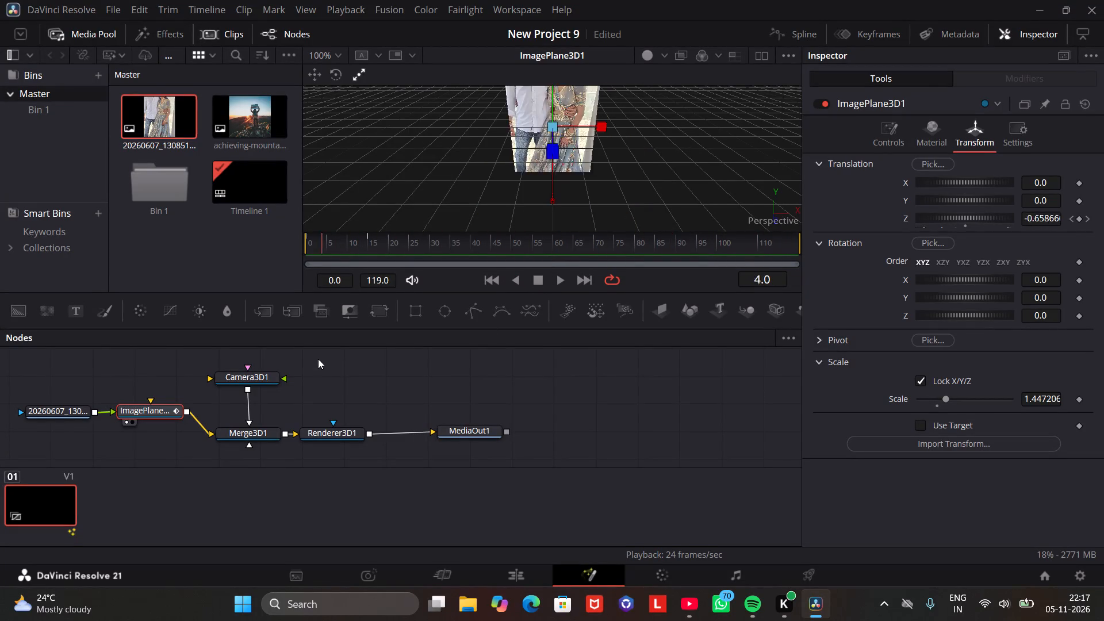
{"action": "left_click_drag", "start_coordinate": [318, 359], "coordinate": [282, 370]}
Review Timeline 1 in full screen from the Cut page, playing it from the start twice.
{"action": "left_click", "coordinate": [439, 572]}
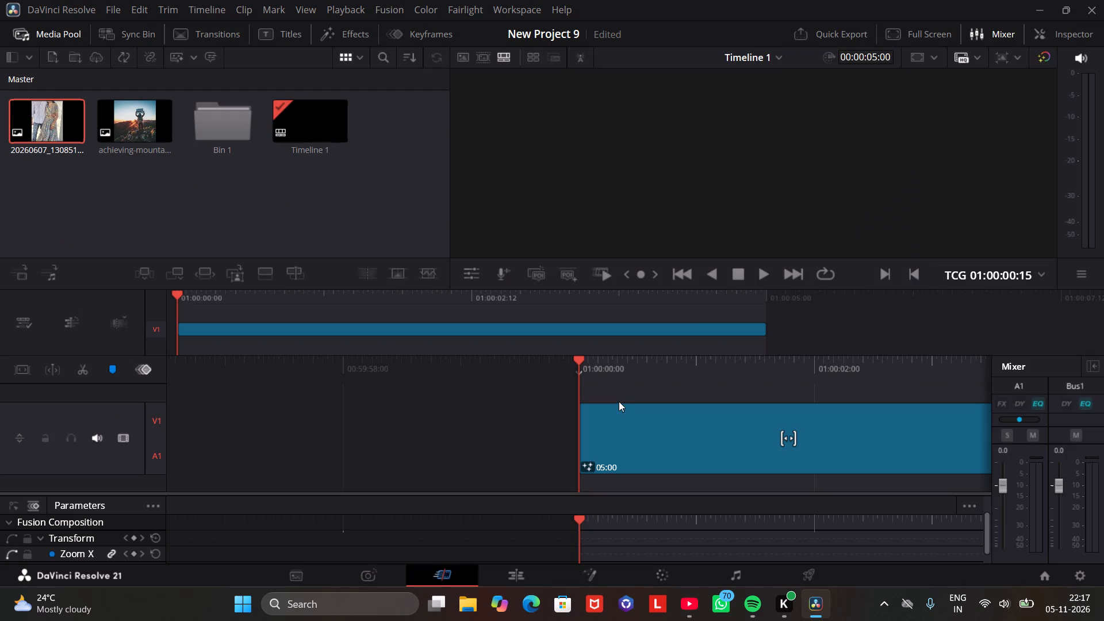
{"action": "left_click", "coordinate": [907, 32]}
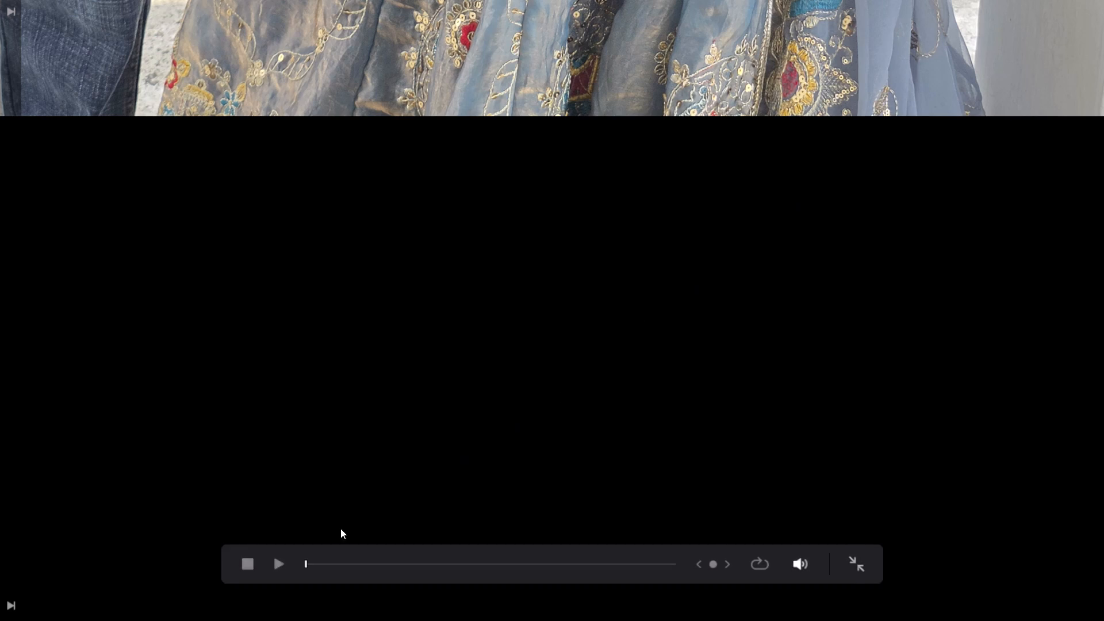
{"action": "left_click", "coordinate": [274, 567]}
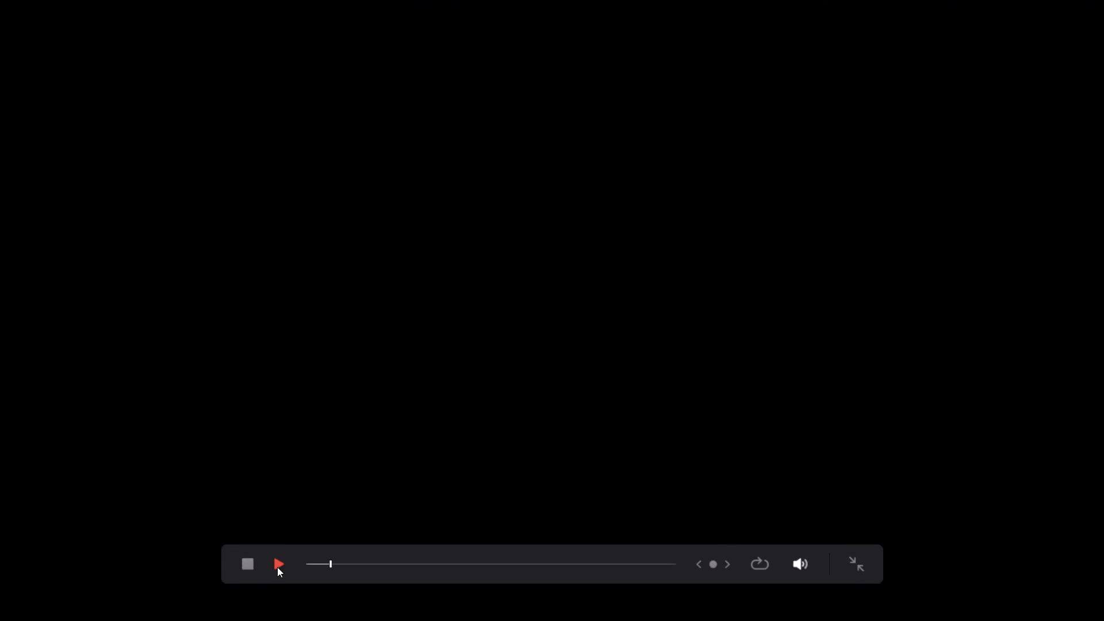
{"action": "left_click", "coordinate": [249, 565]}
{"action": "left_click_drag", "start_coordinate": [442, 563], "coordinate": [286, 603]}
{"action": "left_click", "coordinate": [275, 562]}
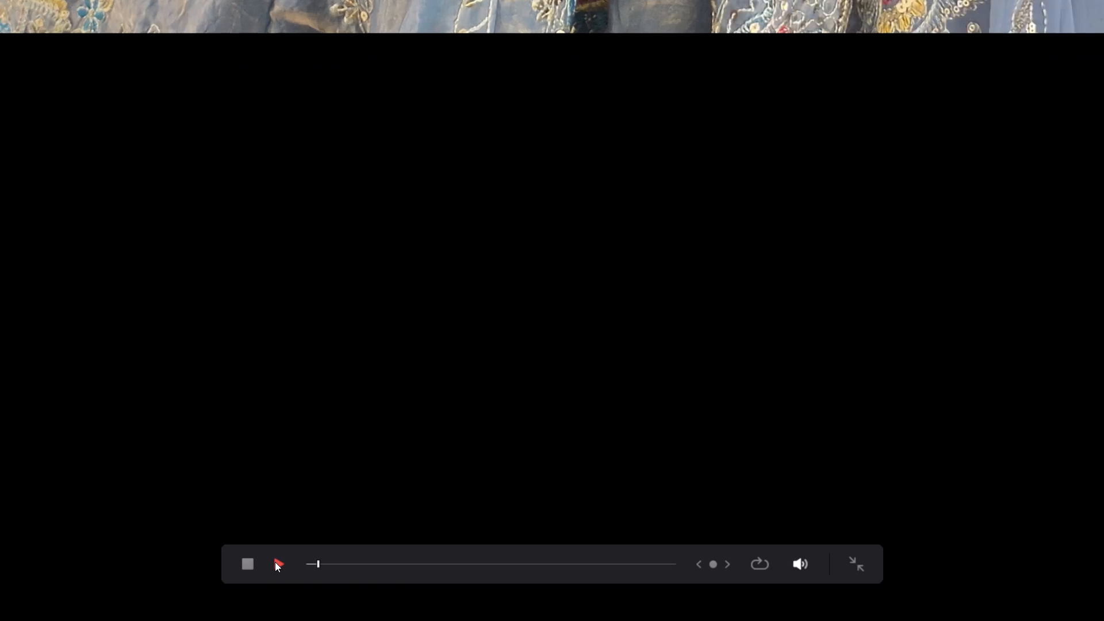
{"action": "left_click", "coordinate": [864, 567]}
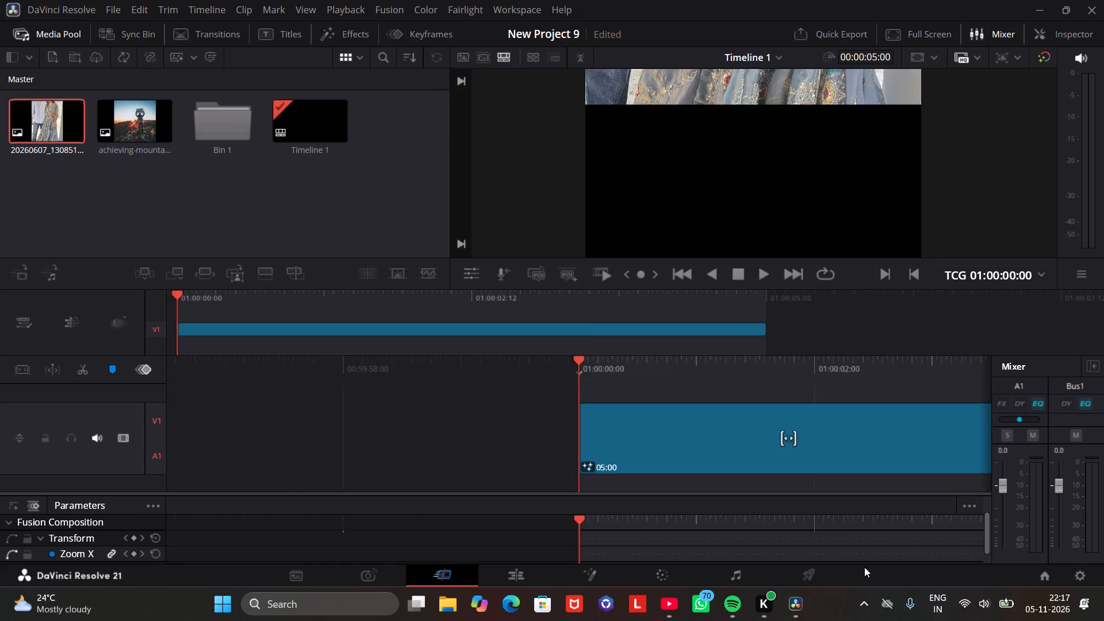
Scrub through the Fusion composition on the Cut page timeline and play it from the start.
{"action": "left_click_drag", "start_coordinate": [584, 370], "coordinate": [512, 394]}
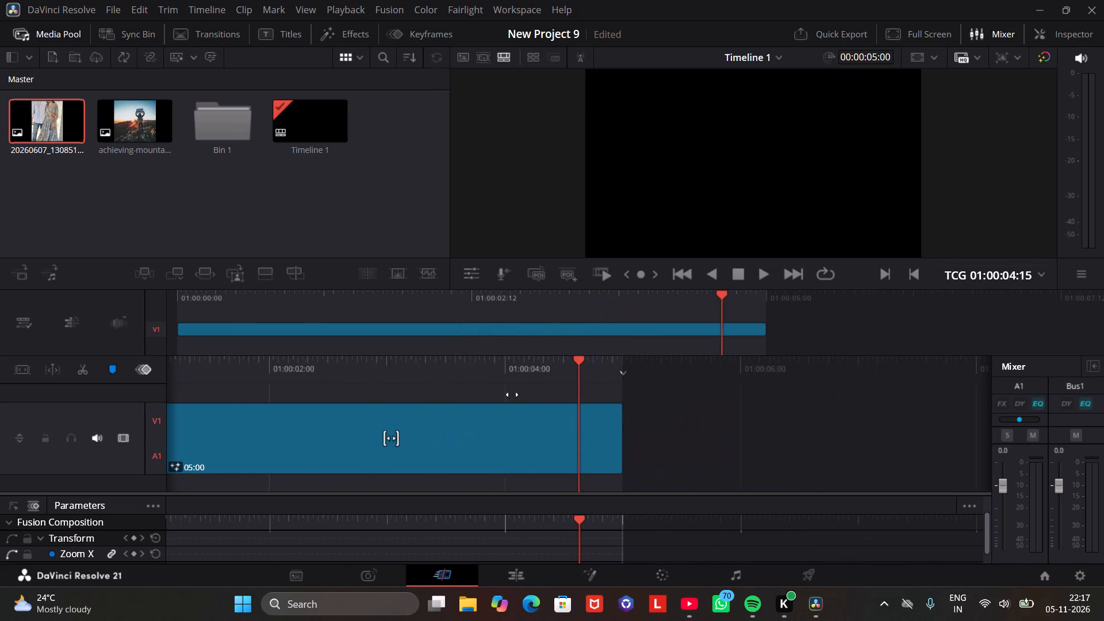
{"action": "left_click_drag", "start_coordinate": [512, 394], "coordinate": [1103, 389]}
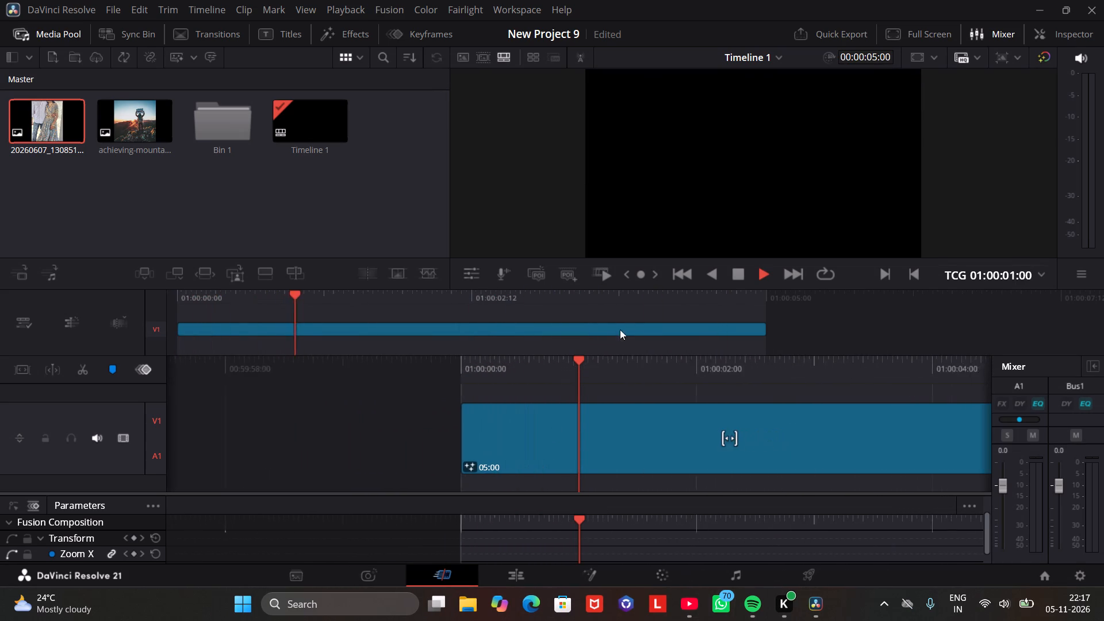
{"action": "left_click", "coordinate": [751, 277]}
{"action": "left_click", "coordinate": [745, 275]}
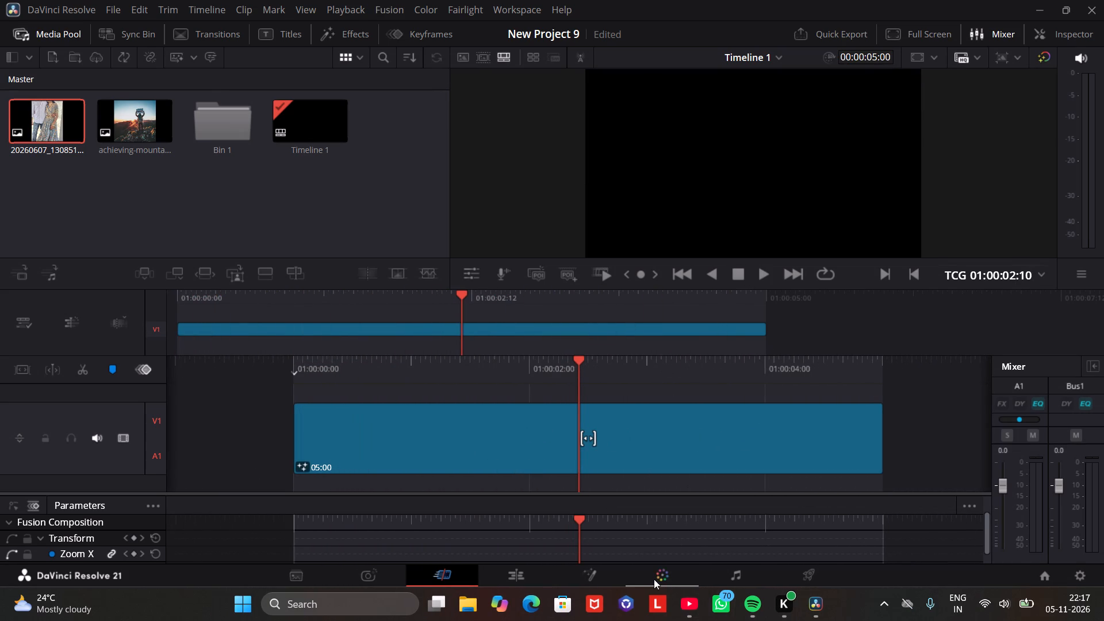
Back on the Fusion page, scale ImagePlane3D1 down uniformly in the viewer at frame 58.
{"action": "left_click", "coordinate": [593, 576]}
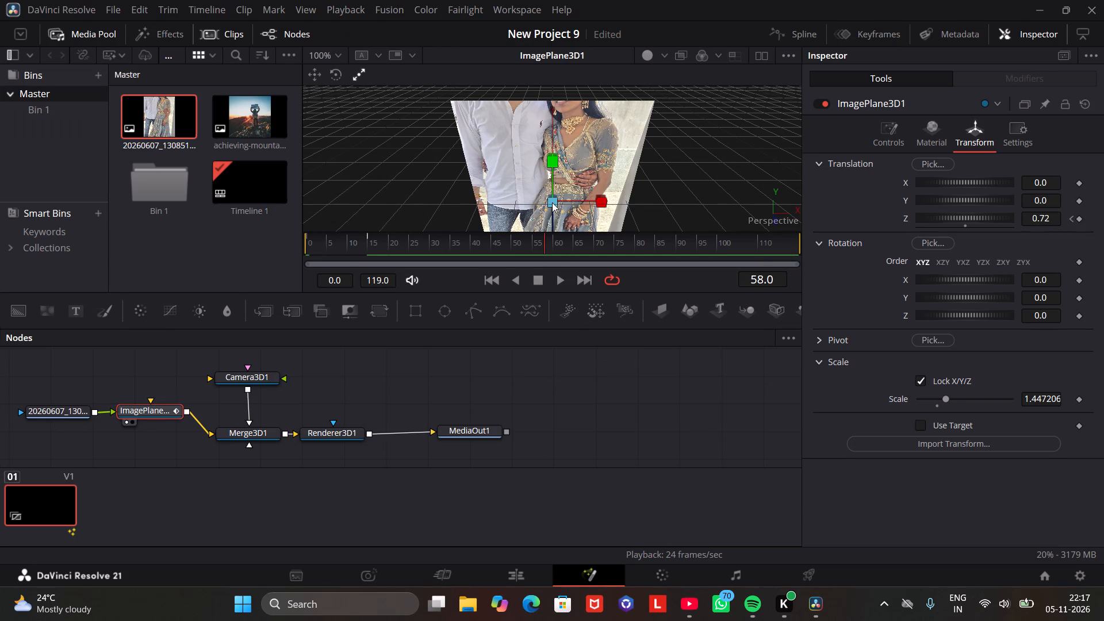
{"action": "left_click_drag", "start_coordinate": [552, 202], "coordinate": [546, 216]}
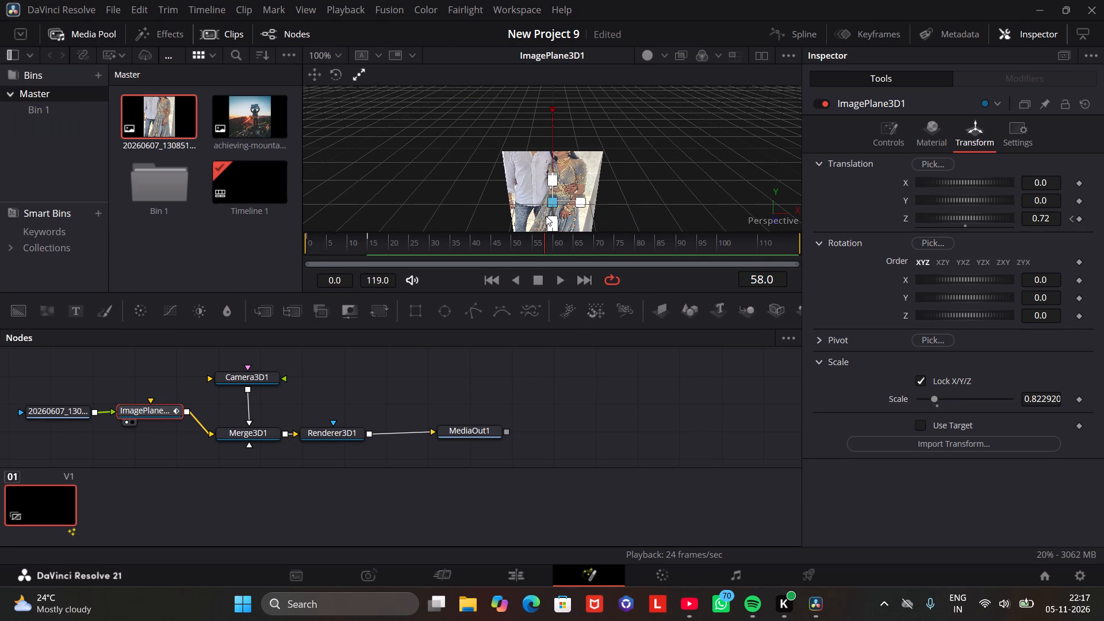
{"action": "left_click_drag", "start_coordinate": [546, 216], "coordinate": [547, 216]}
Preview Merge3D1 in the viewer to examine the image plane together with the camera.
{"action": "left_click", "coordinate": [243, 436]}
{"action": "left_click", "coordinate": [223, 443]}
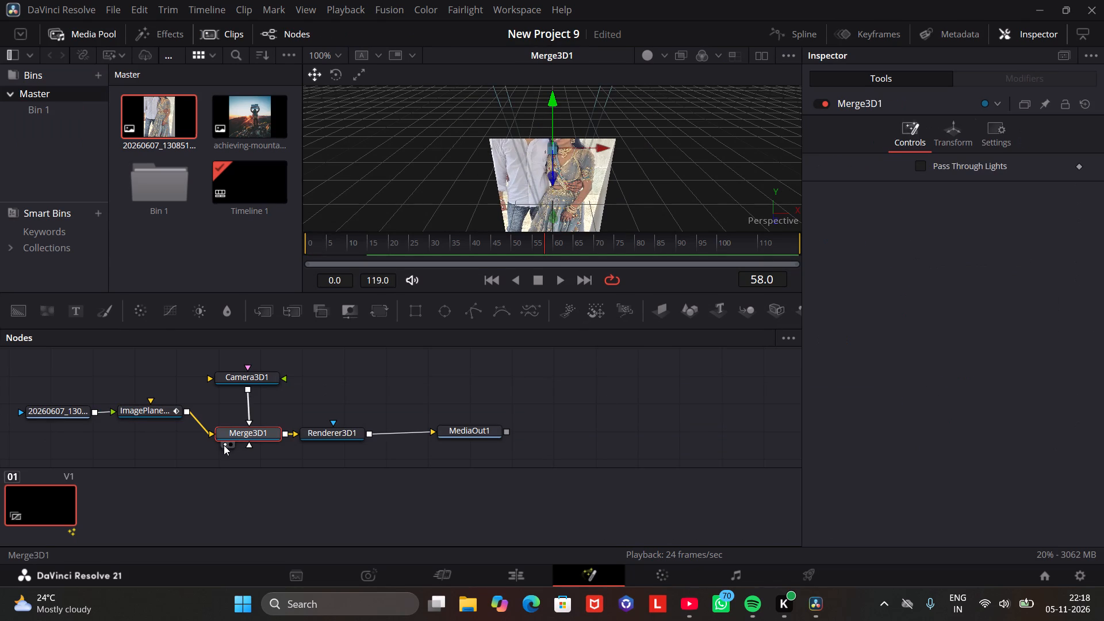
{"action": "left_click", "coordinate": [231, 444]}
{"action": "left_click", "coordinate": [224, 443]}
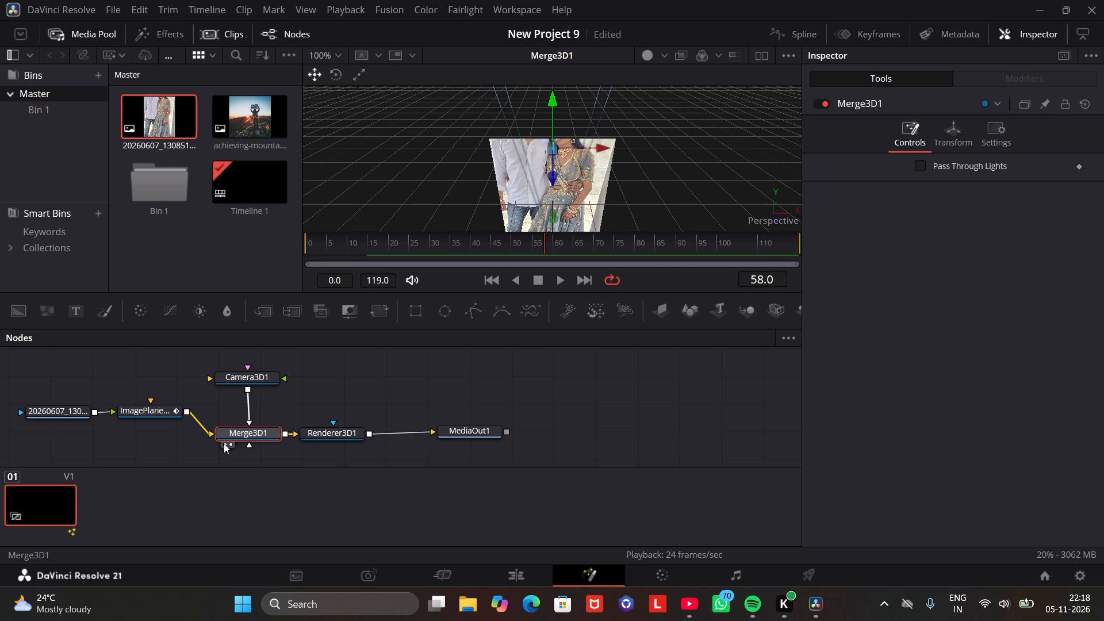
Compare the Renderer3D1 output with Merge3D1 in the viewer, and inspect the transform settings of Merge3D1 and Camera3D1.
{"action": "left_click", "coordinate": [224, 443]}
{"action": "left_click", "coordinate": [232, 446]}
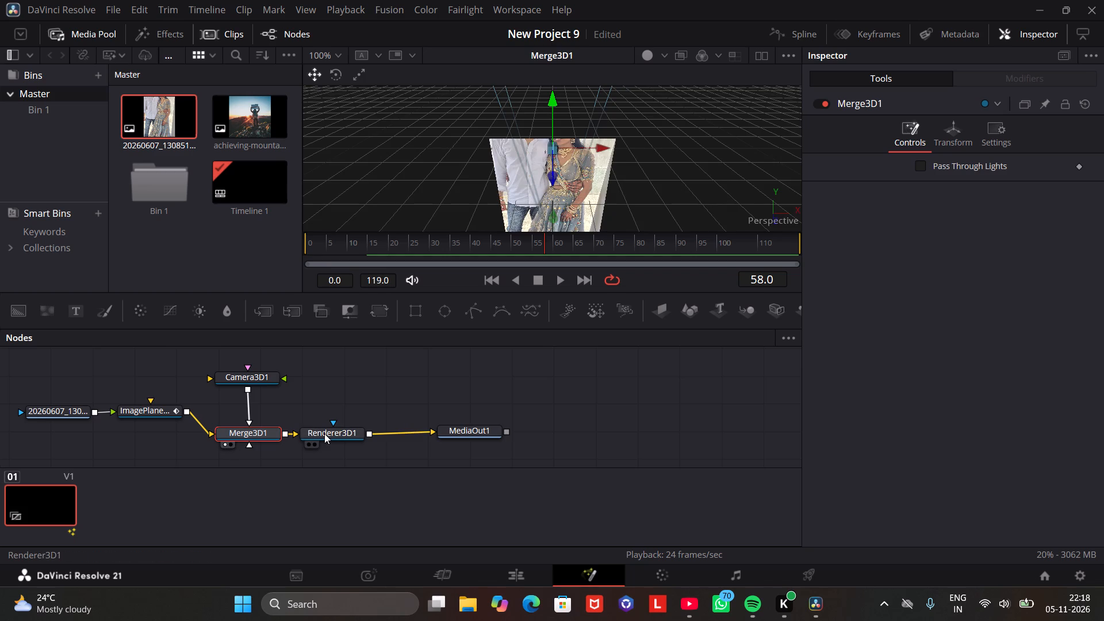
{"action": "left_click", "coordinate": [324, 434]}
{"action": "left_click", "coordinate": [308, 443]}
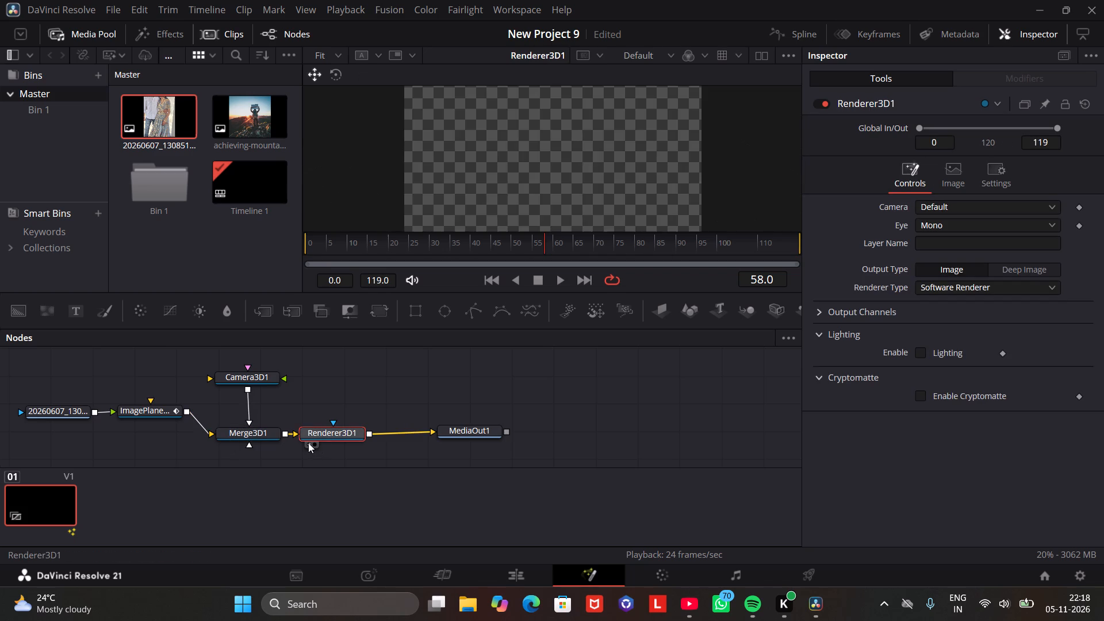
{"action": "left_click", "coordinate": [308, 443]}
{"action": "left_click", "coordinate": [313, 443]}
{"action": "left_click", "coordinate": [314, 443]}
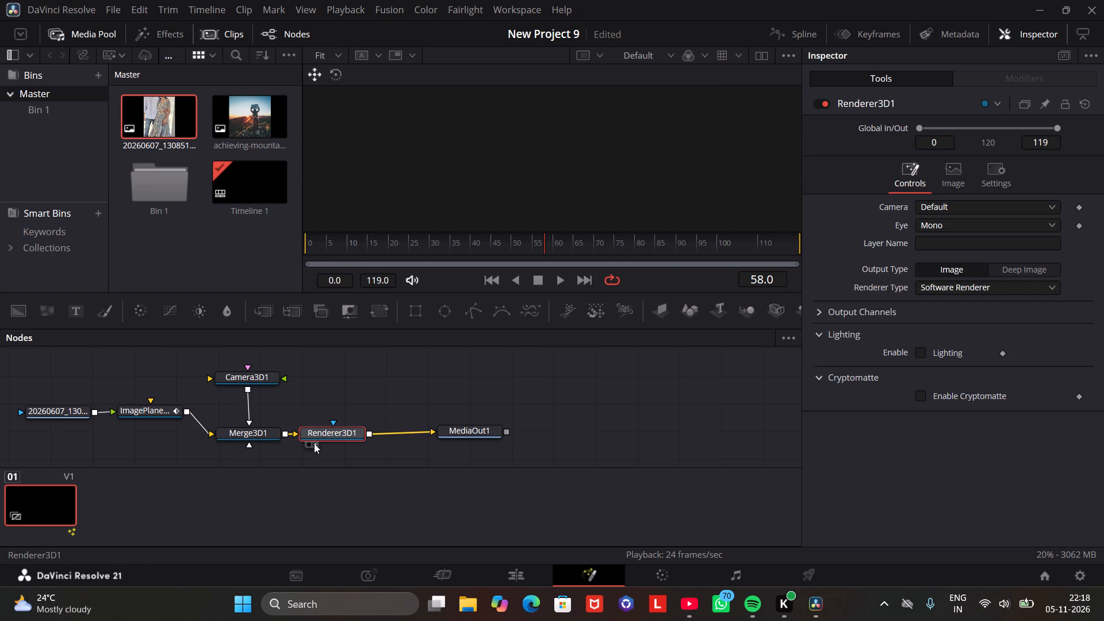
{"action": "left_click", "coordinate": [271, 435]}
{"action": "left_click", "coordinate": [223, 446]}
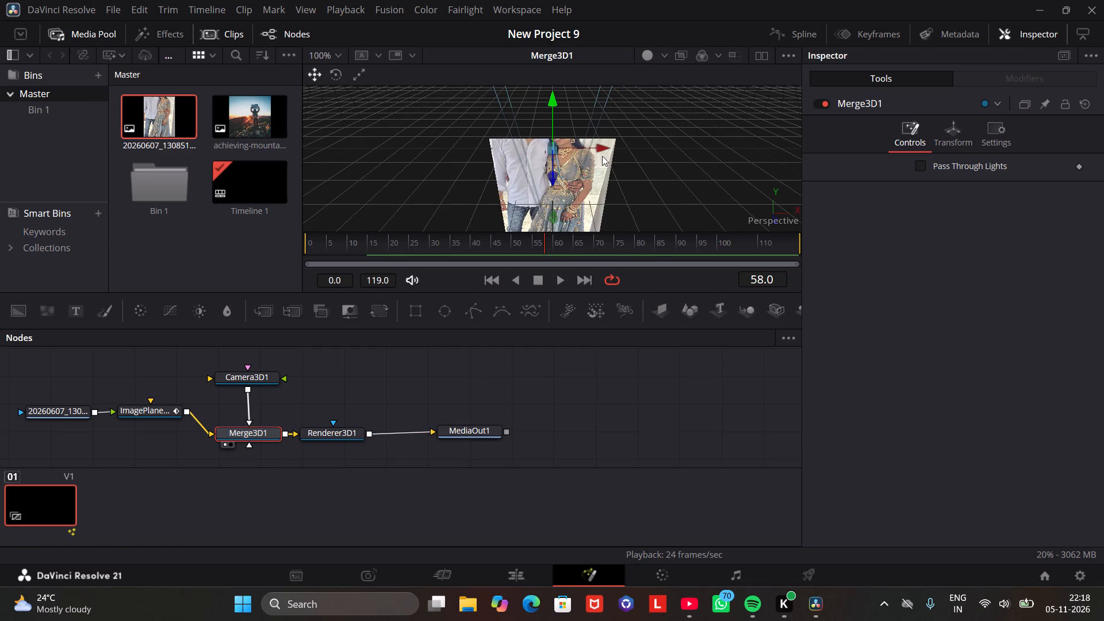
{"action": "left_click", "coordinate": [951, 131]}
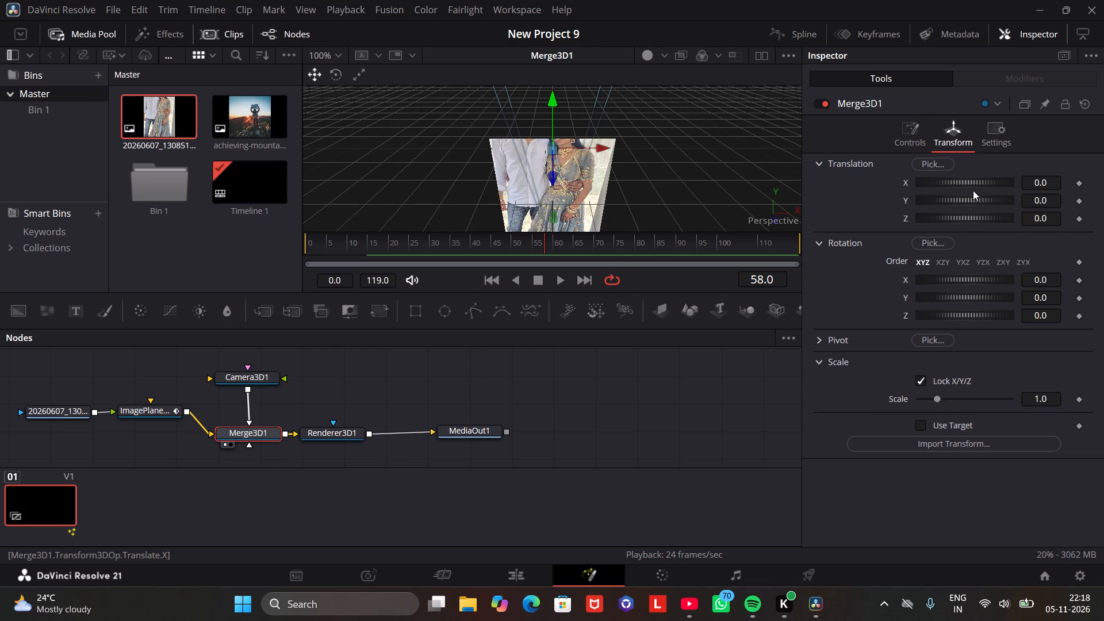
{"action": "left_click", "coordinate": [233, 375]}
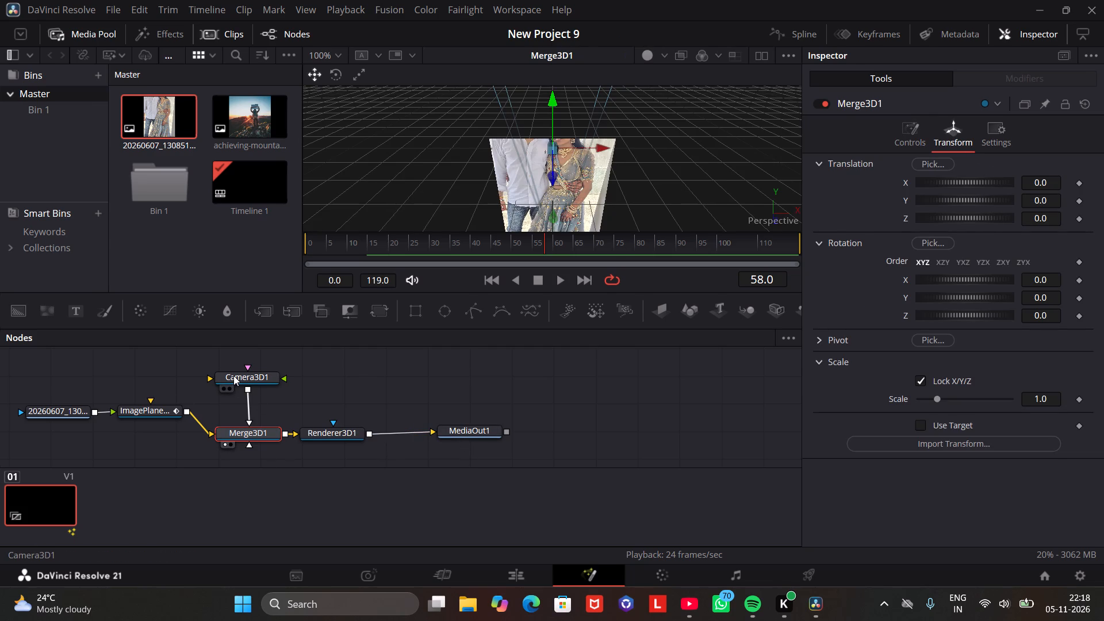
{"action": "left_click", "coordinate": [961, 140]}
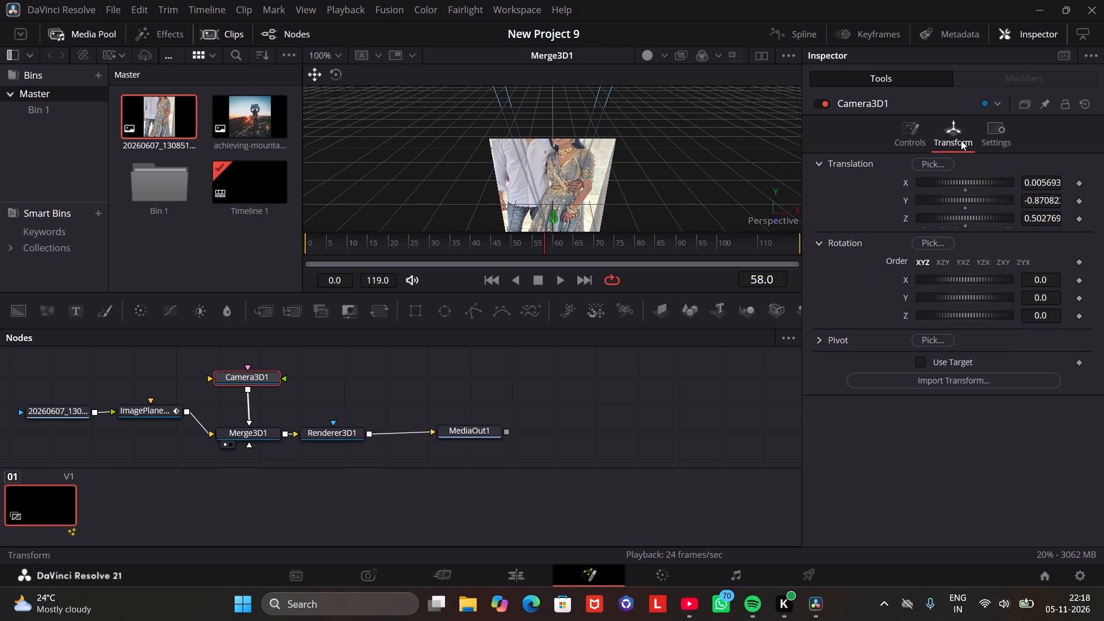
Move ImagePlane3D1 to X 0.087 and Y 0.029, and rotate it to -47.0 on the X axis.
{"action": "left_click", "coordinate": [131, 408]}
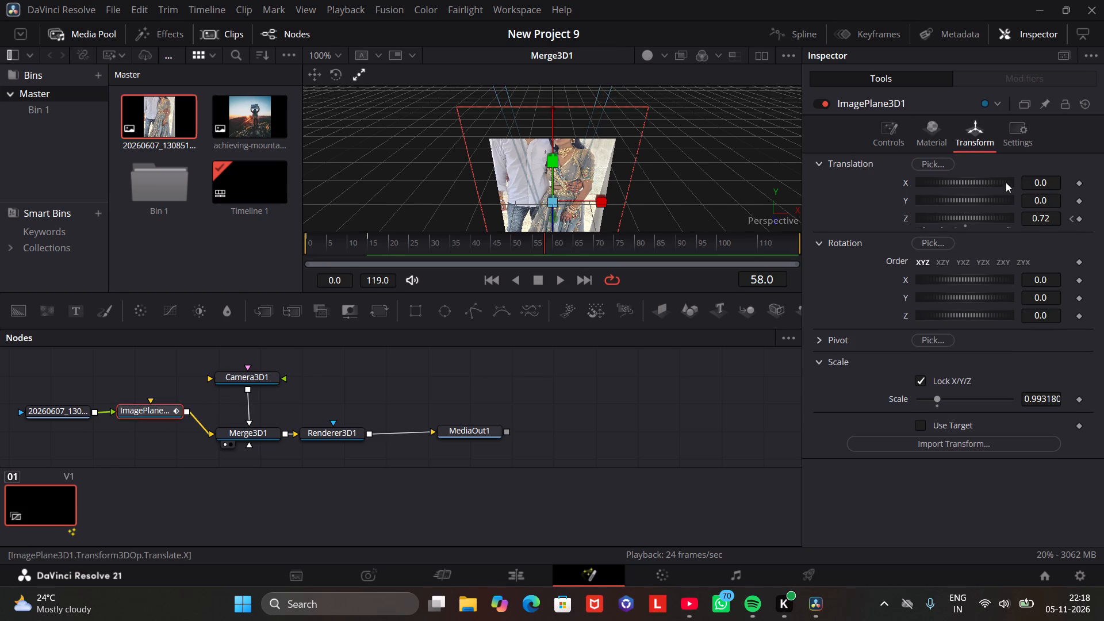
{"action": "left_click", "coordinate": [973, 180]}
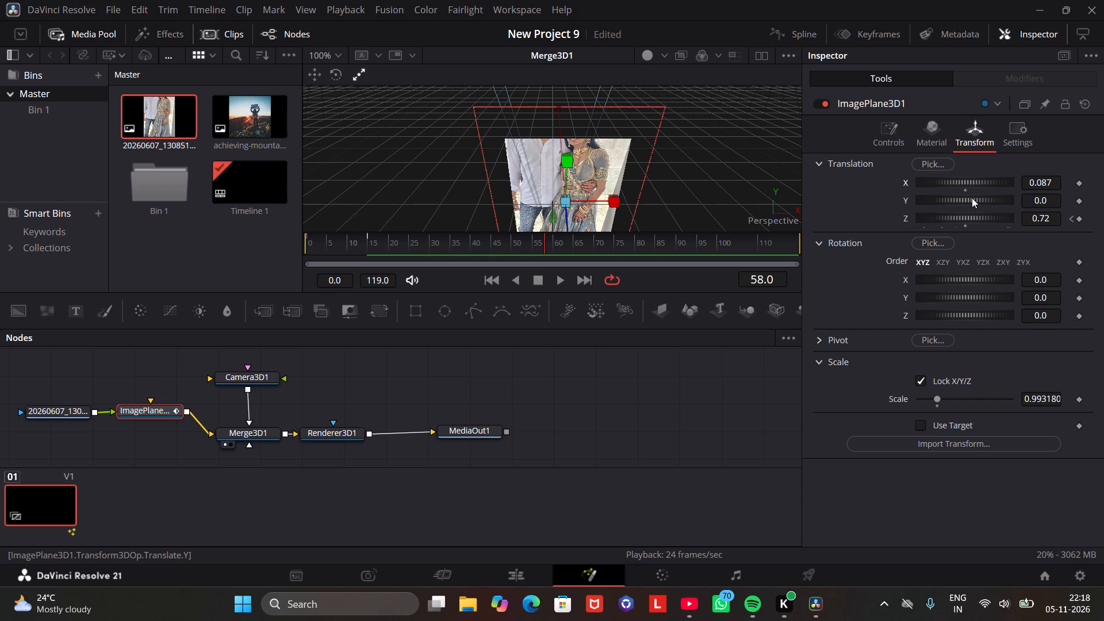
{"action": "left_click", "coordinate": [967, 196]}
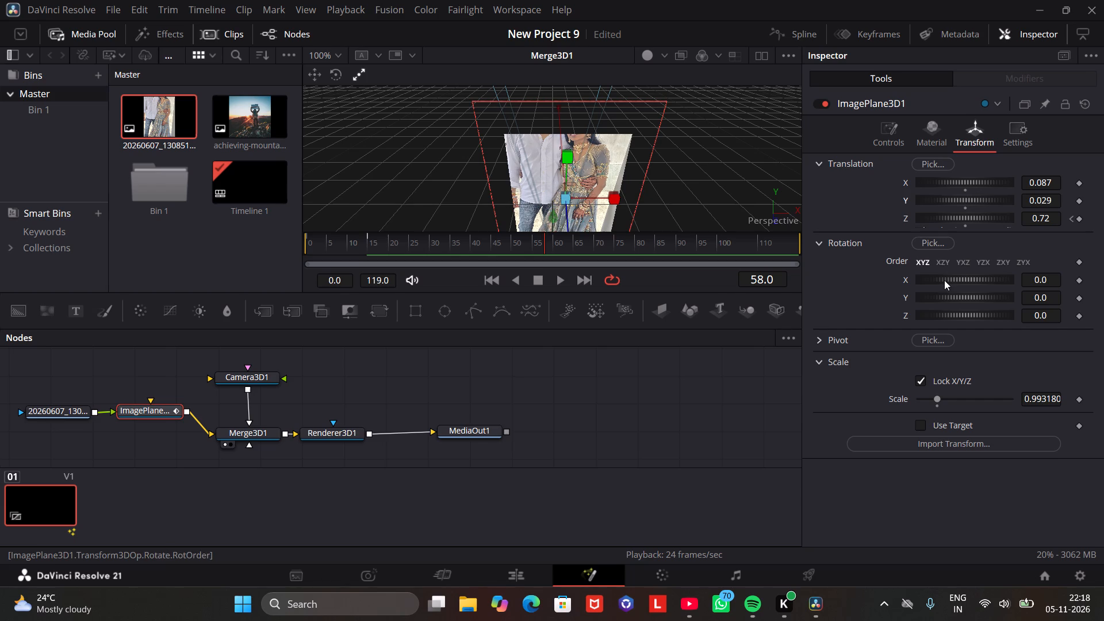
{"action": "left_click_drag", "start_coordinate": [953, 276], "coordinate": [950, 279]}
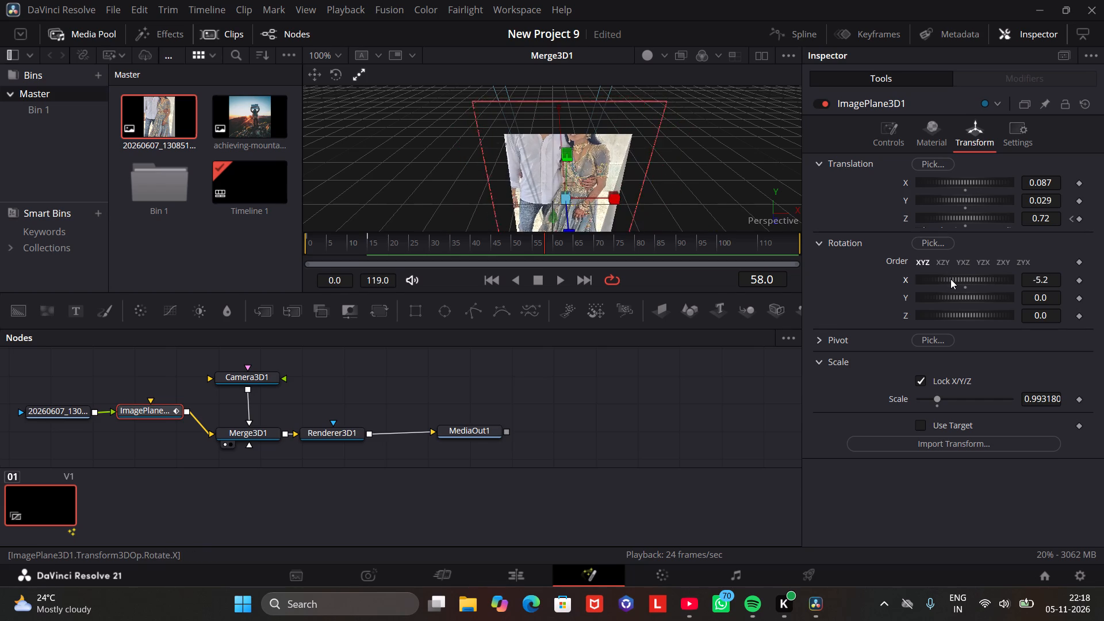
{"action": "left_click_drag", "start_coordinate": [950, 279], "coordinate": [940, 282]}
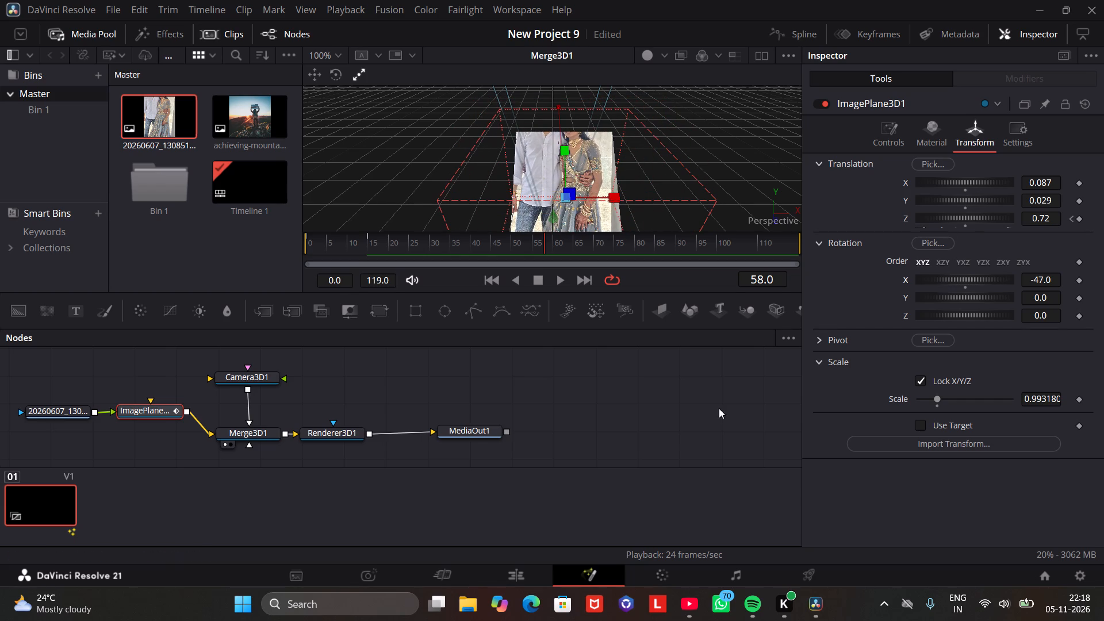
Play Timeline 1 briefly from the start on the Cut page to check the rendered result.
{"action": "left_click", "coordinate": [439, 581]}
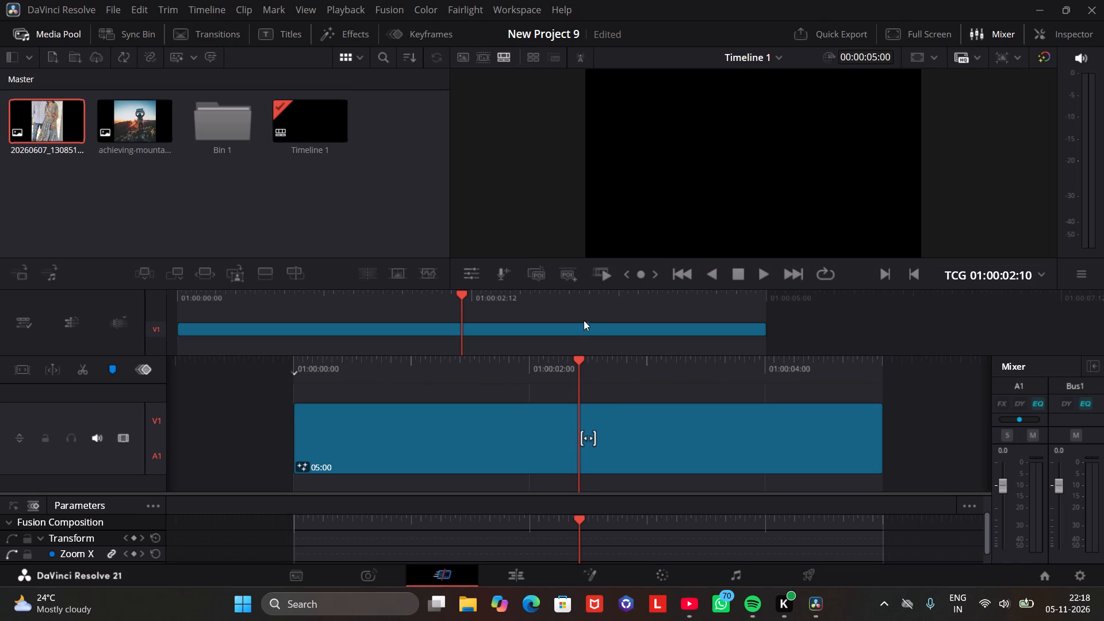
{"action": "left_click_drag", "start_coordinate": [578, 362], "coordinate": [984, 358]}
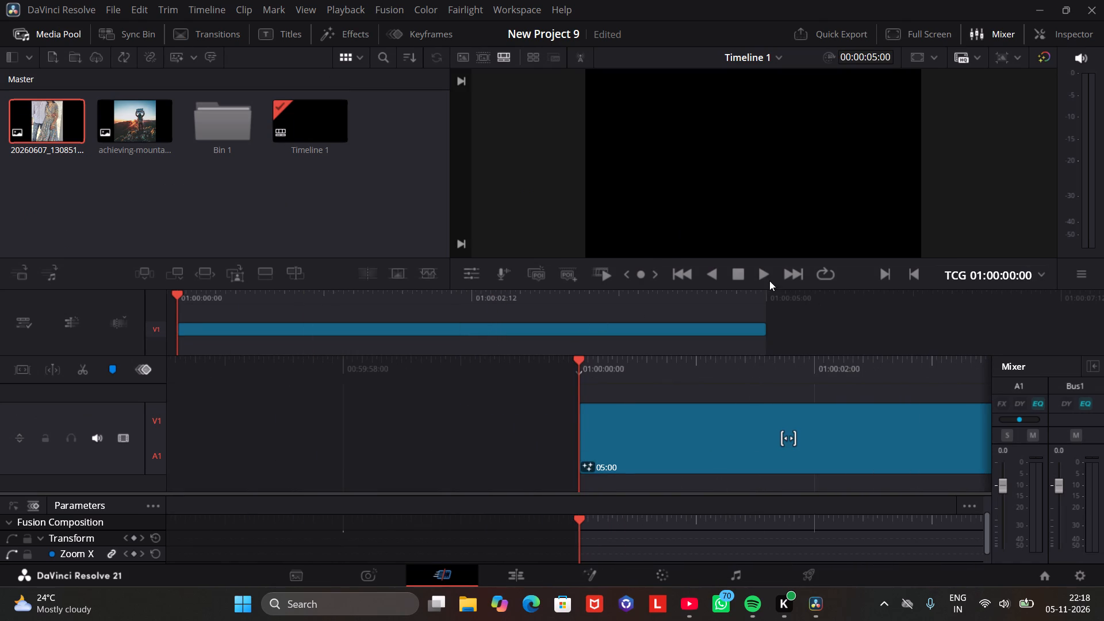
{"action": "left_click", "coordinate": [768, 275]}
{"action": "left_click", "coordinate": [741, 277]}
Back on the Fusion page, inspect the photo's MediaIn node and preview Camera3D1 and ImagePlane3D1 in the viewer.
{"action": "left_click", "coordinate": [600, 582]}
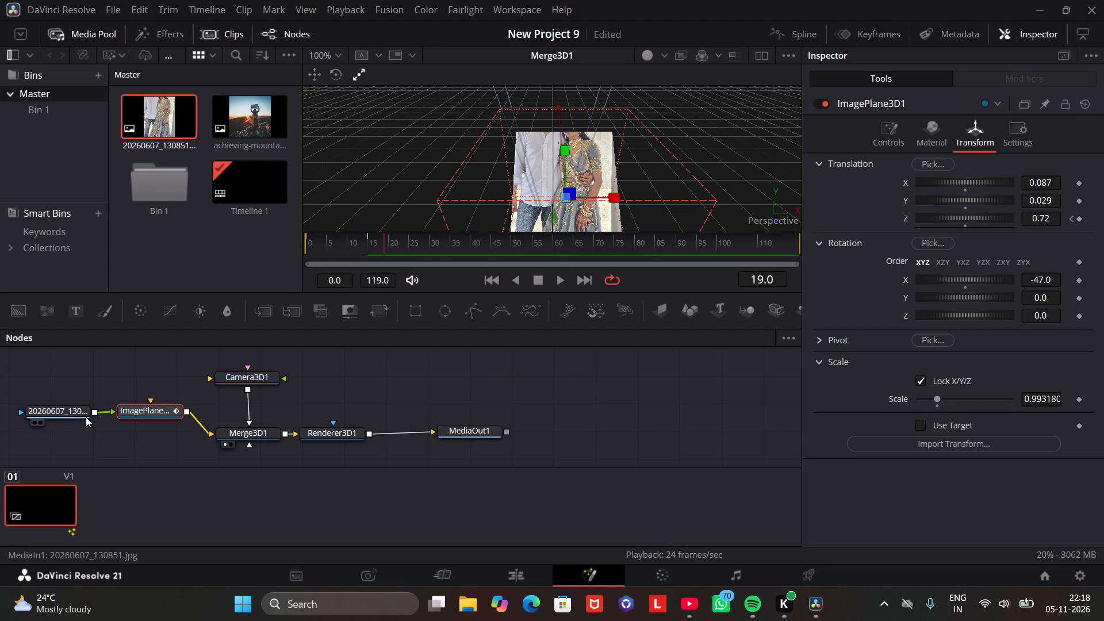
{"action": "left_click", "coordinate": [76, 410]}
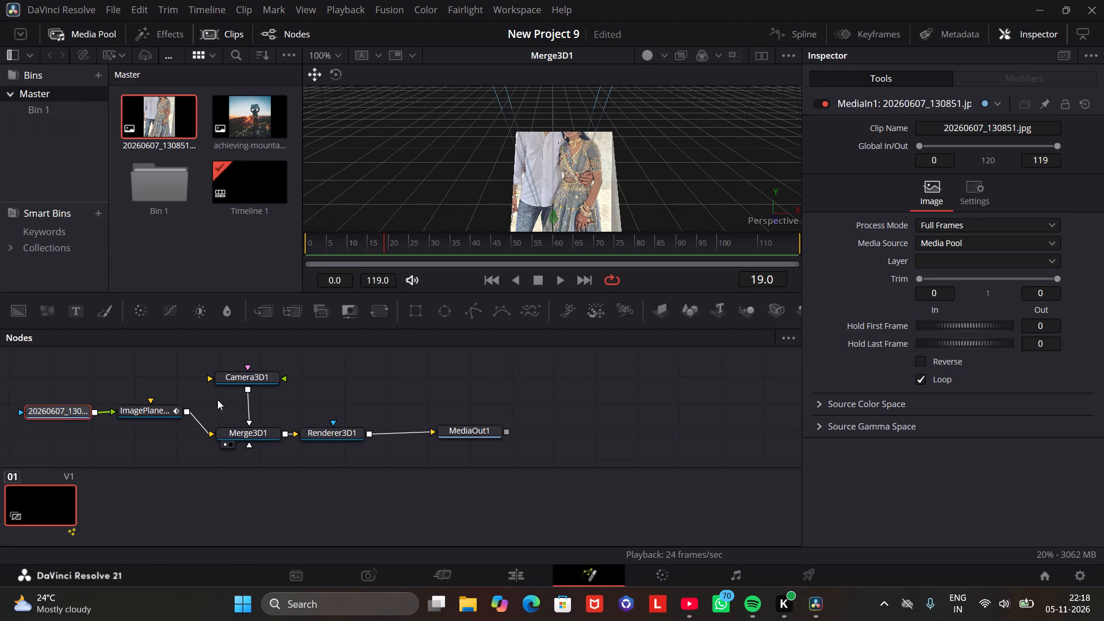
{"action": "left_click", "coordinate": [259, 374]}
{"action": "left_click", "coordinate": [220, 388]}
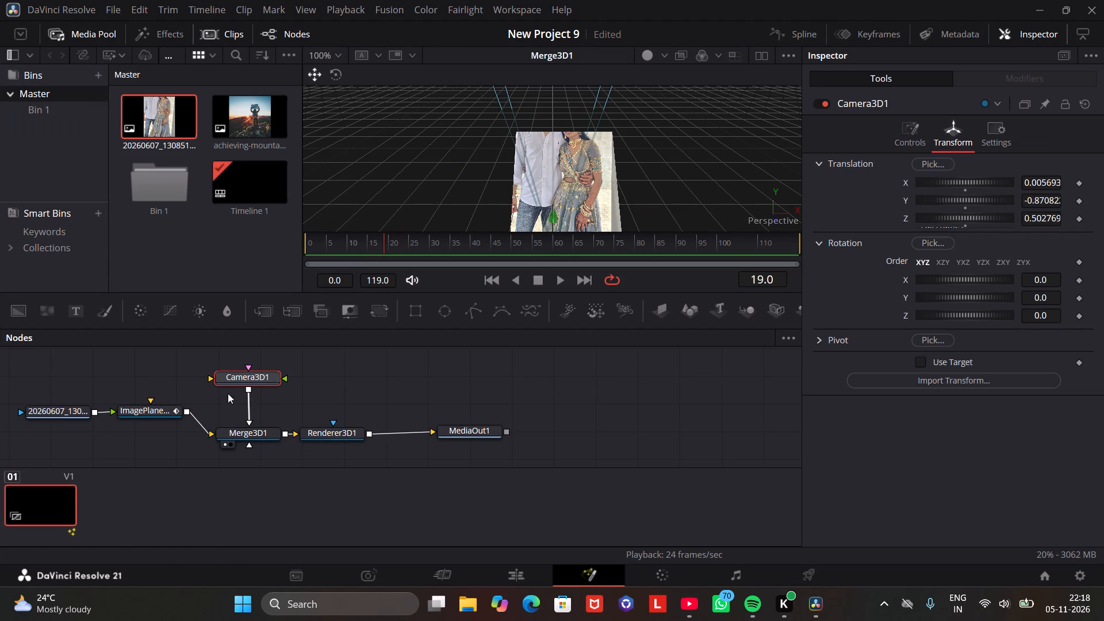
{"action": "left_click", "coordinate": [225, 386]}
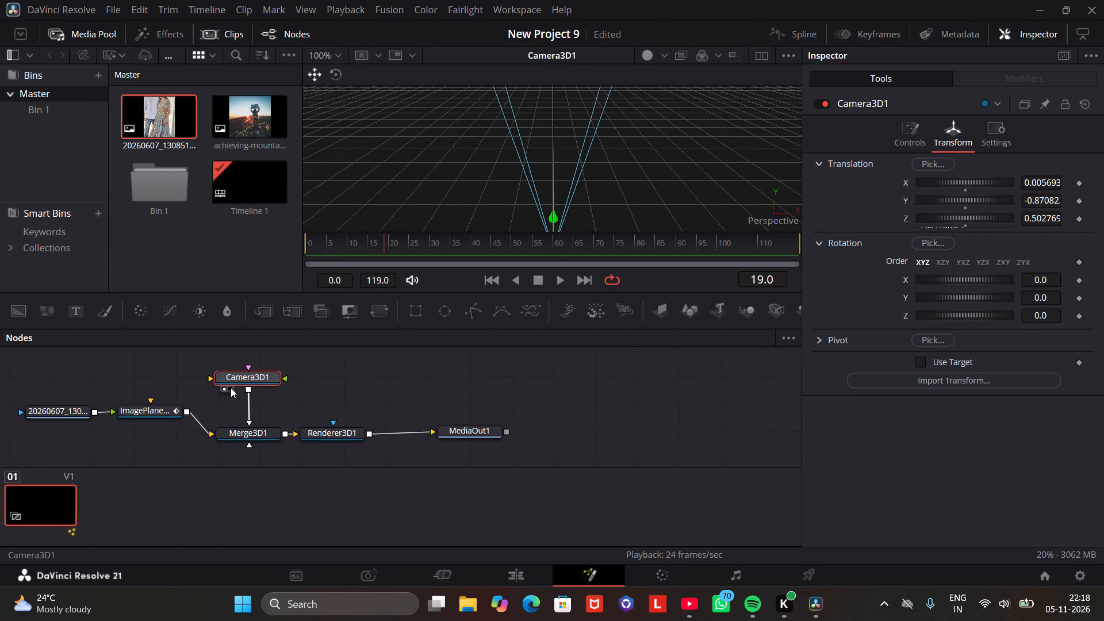
{"action": "left_click", "coordinate": [230, 387]}
{"action": "left_click", "coordinate": [227, 387]}
{"action": "left_click", "coordinate": [228, 388]}
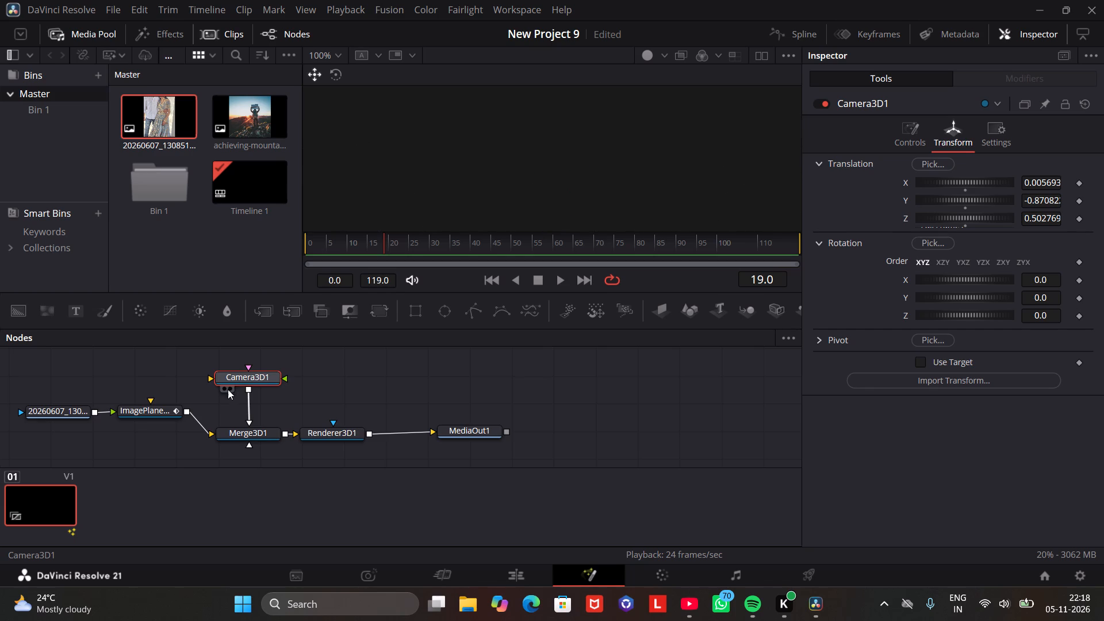
{"action": "left_click", "coordinate": [223, 388]}
{"action": "left_click", "coordinate": [172, 412]}
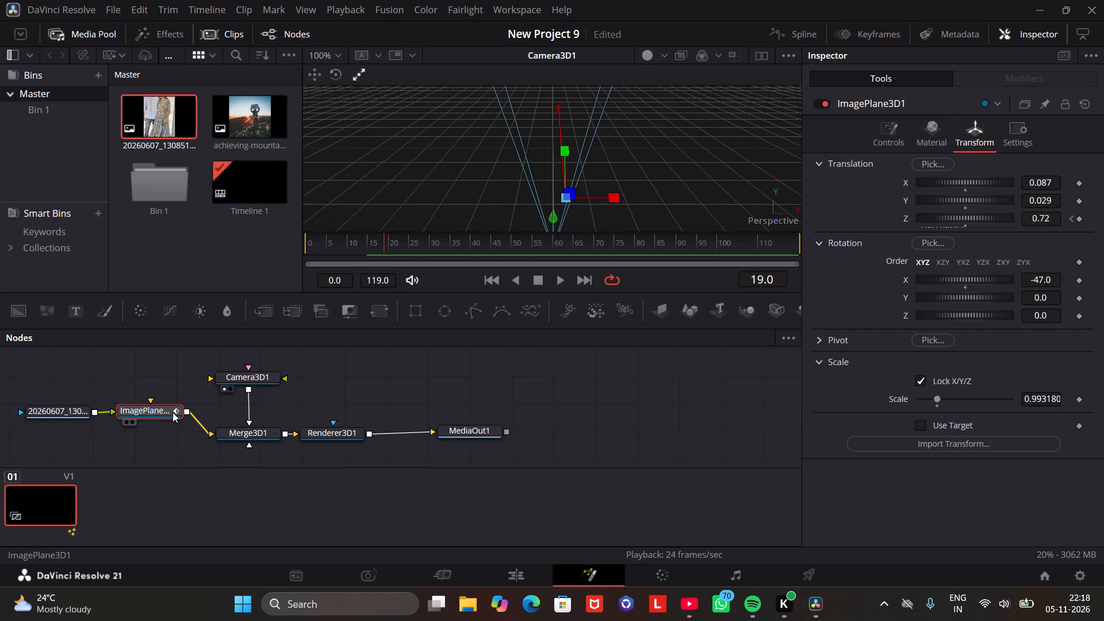
{"action": "left_click", "coordinate": [126, 421]}
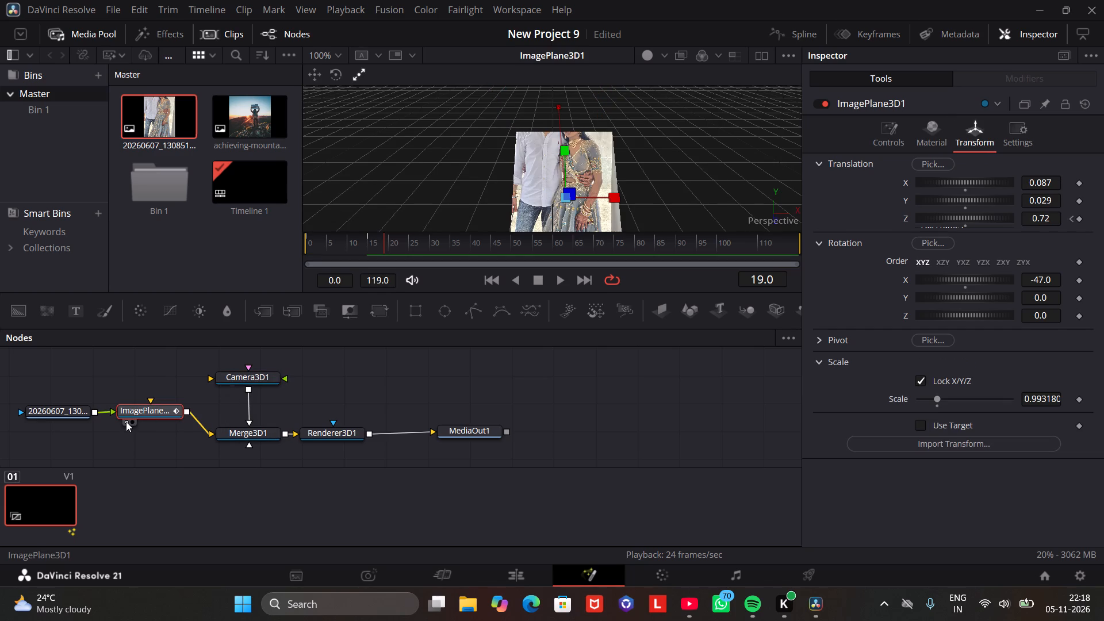
Play Timeline 1 briefly from the start on the Cut page again to check the output.
{"action": "left_click", "coordinate": [448, 573]}
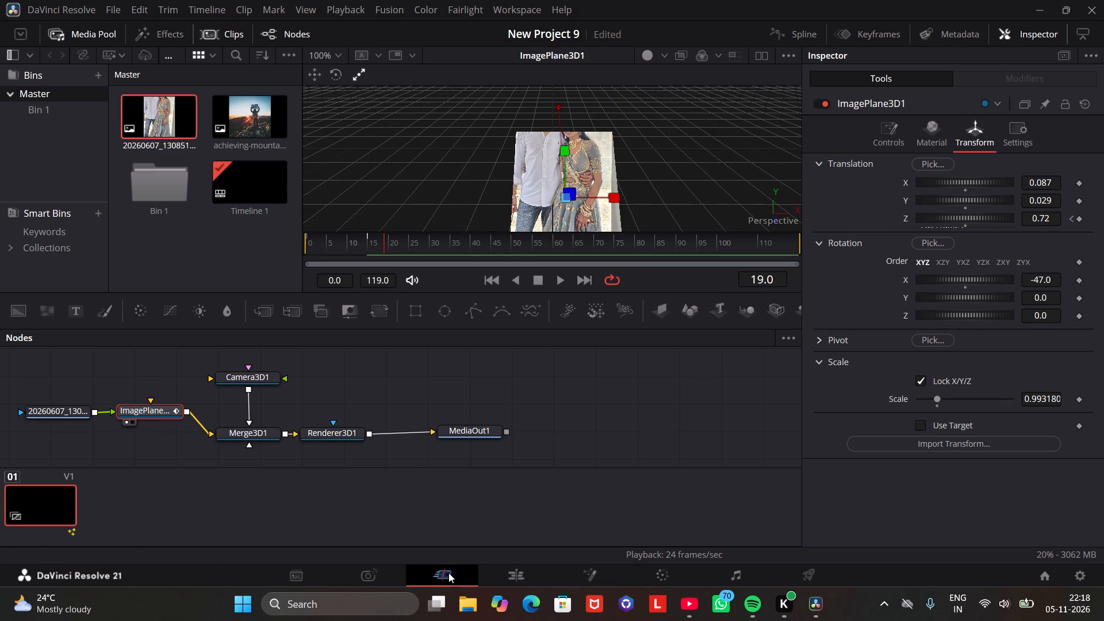
{"action": "left_click_drag", "start_coordinate": [575, 363], "coordinate": [934, 327]}
{"action": "left_click", "coordinate": [761, 274]}
{"action": "left_click", "coordinate": [742, 272]}
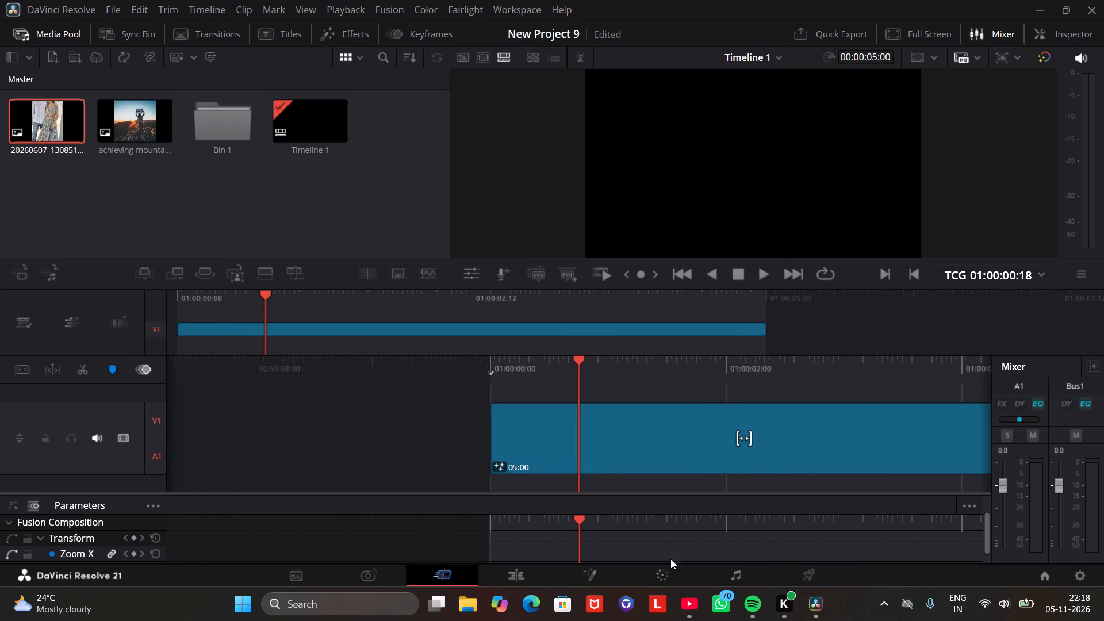
On the Fusion page, play the ImagePlane3D1 animation in the viewer from frame 0.
{"action": "left_click", "coordinate": [602, 573]}
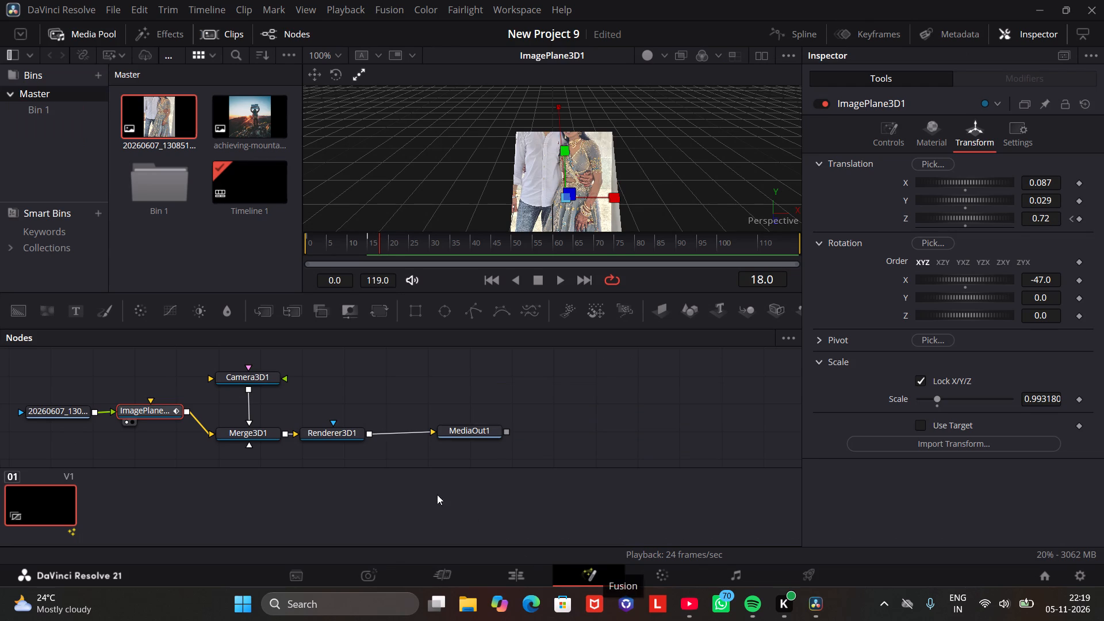
{"action": "left_click", "coordinate": [237, 432]}
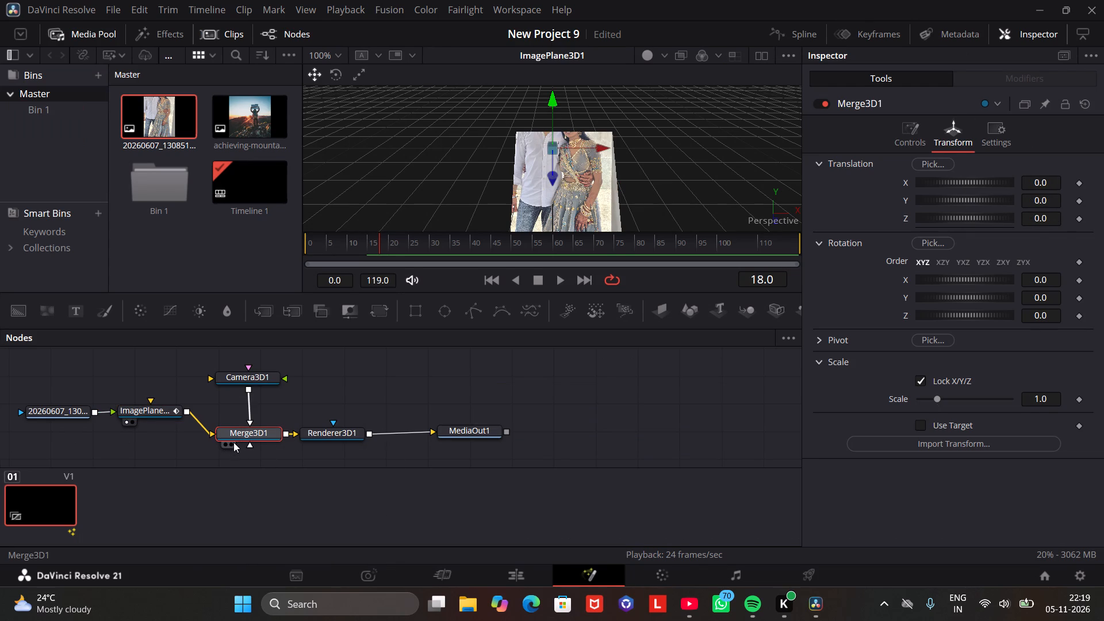
{"action": "left_click_drag", "start_coordinate": [378, 248], "coordinate": [331, 264]}
{"action": "left_click_drag", "start_coordinate": [331, 264], "coordinate": [282, 273]}
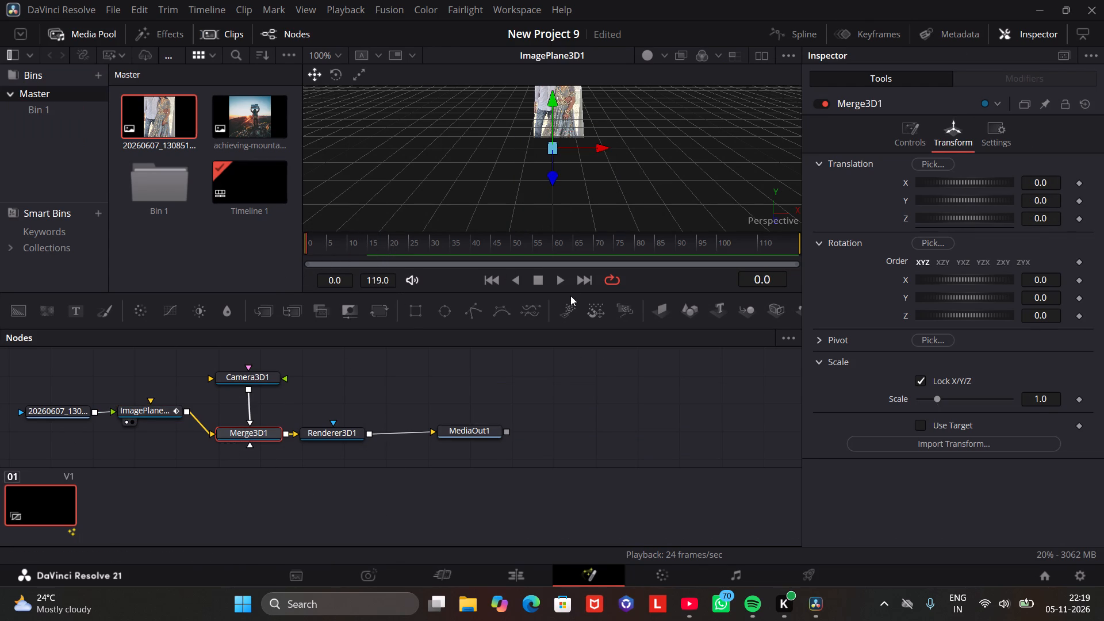
{"action": "left_click", "coordinate": [561, 283]}
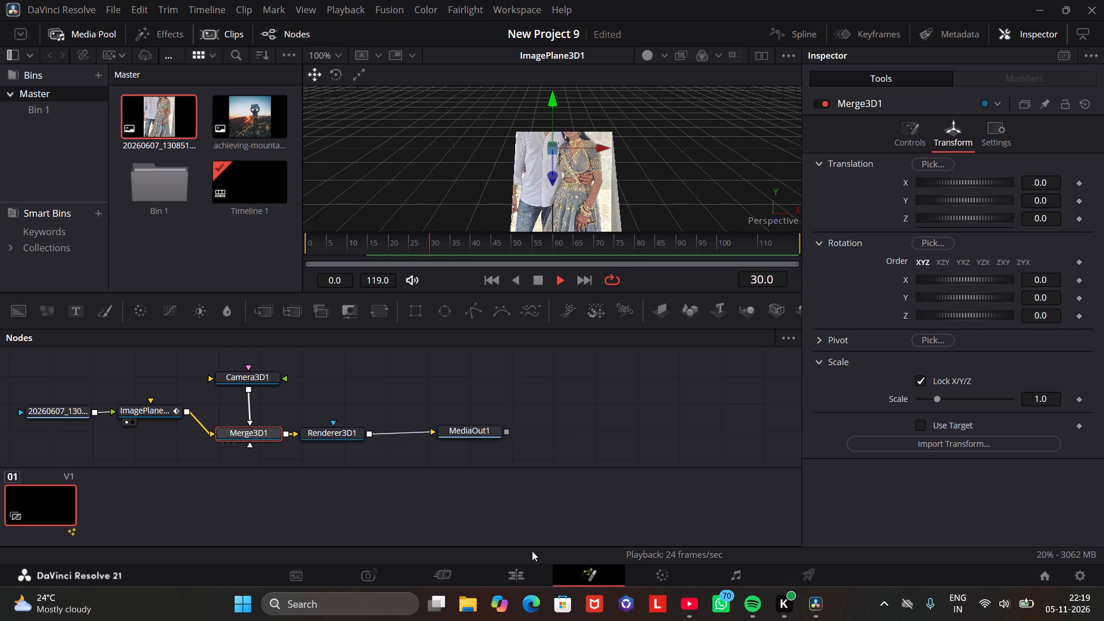
Check the first frame of Timeline 1 on the Cut page.
{"action": "left_click", "coordinate": [448, 573]}
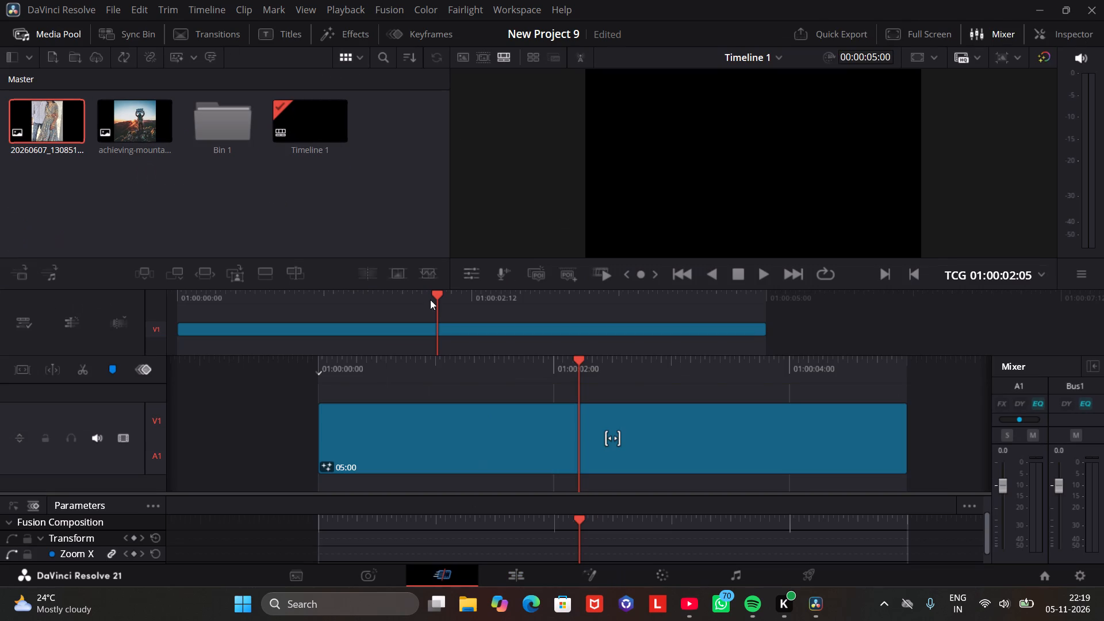
{"action": "left_click_drag", "start_coordinate": [442, 296], "coordinate": [41, 448]}
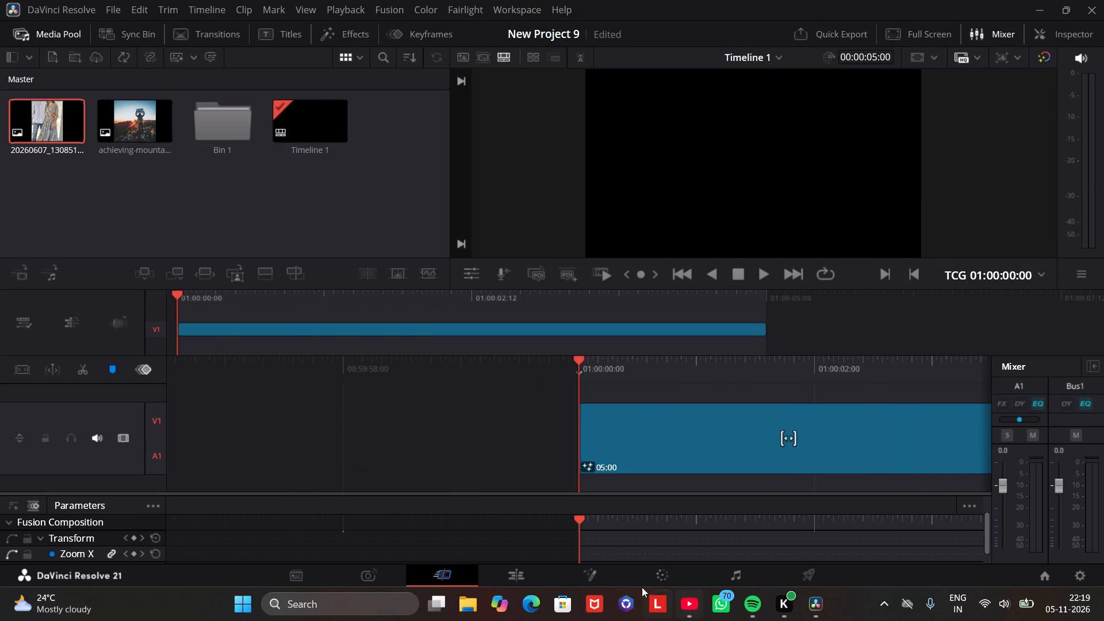
On the Fusion page, lower ImagePlane3D1 to a Y translation of -1.42 at frame 0.
{"action": "left_click", "coordinate": [611, 581]}
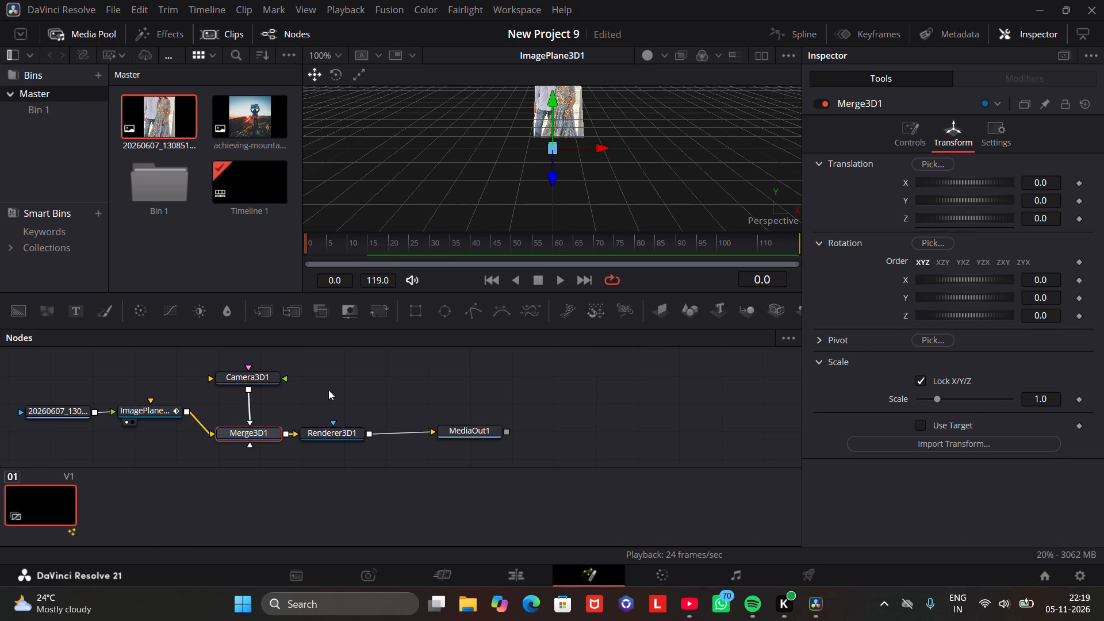
{"action": "left_click", "coordinate": [241, 378]}
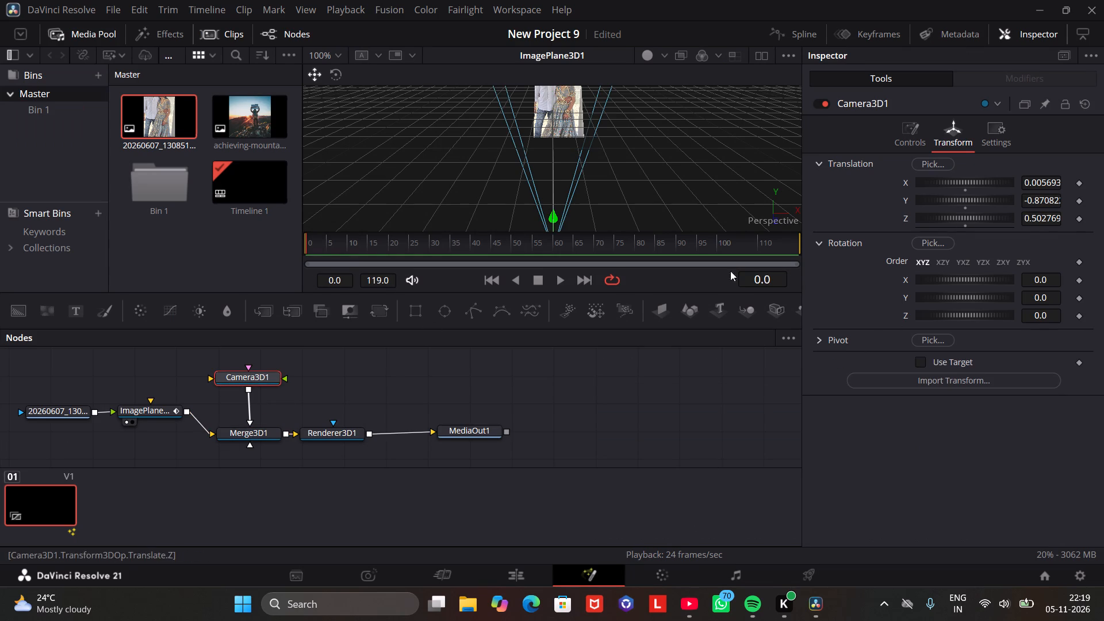
{"action": "left_click", "coordinate": [140, 412]}
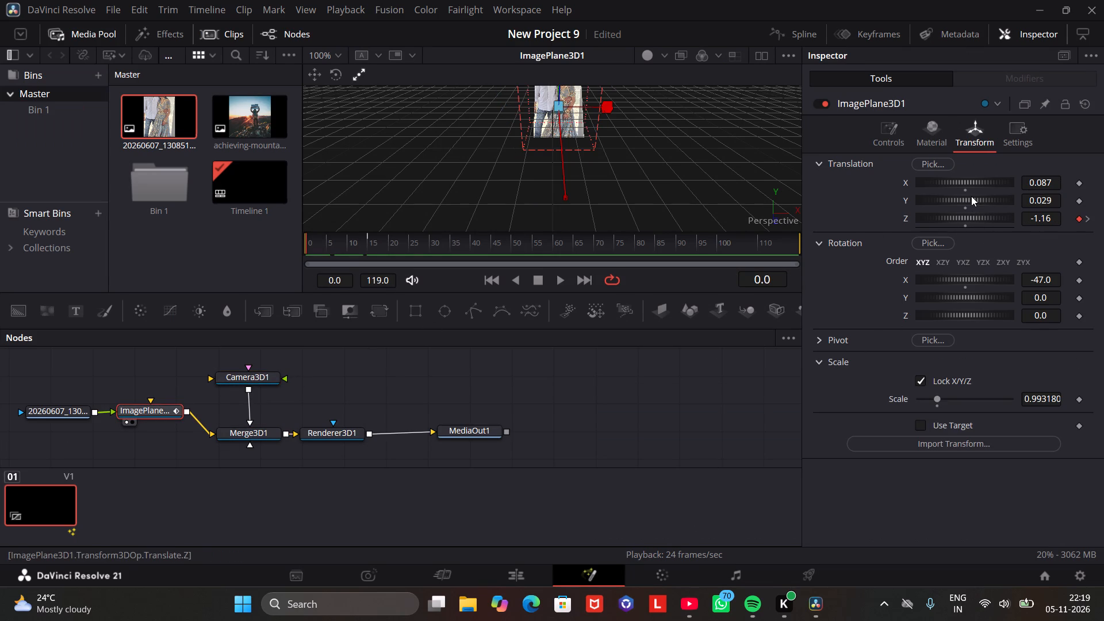
{"action": "left_click_drag", "start_coordinate": [971, 195], "coordinate": [939, 197]}
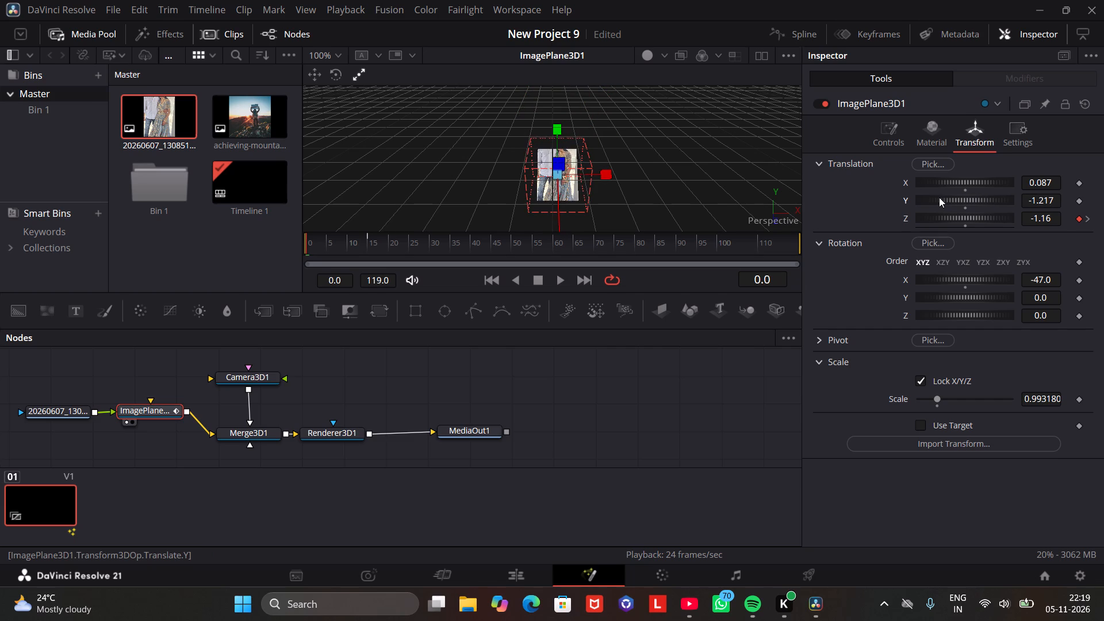
{"action": "left_click_drag", "start_coordinate": [939, 197], "coordinate": [936, 197]}
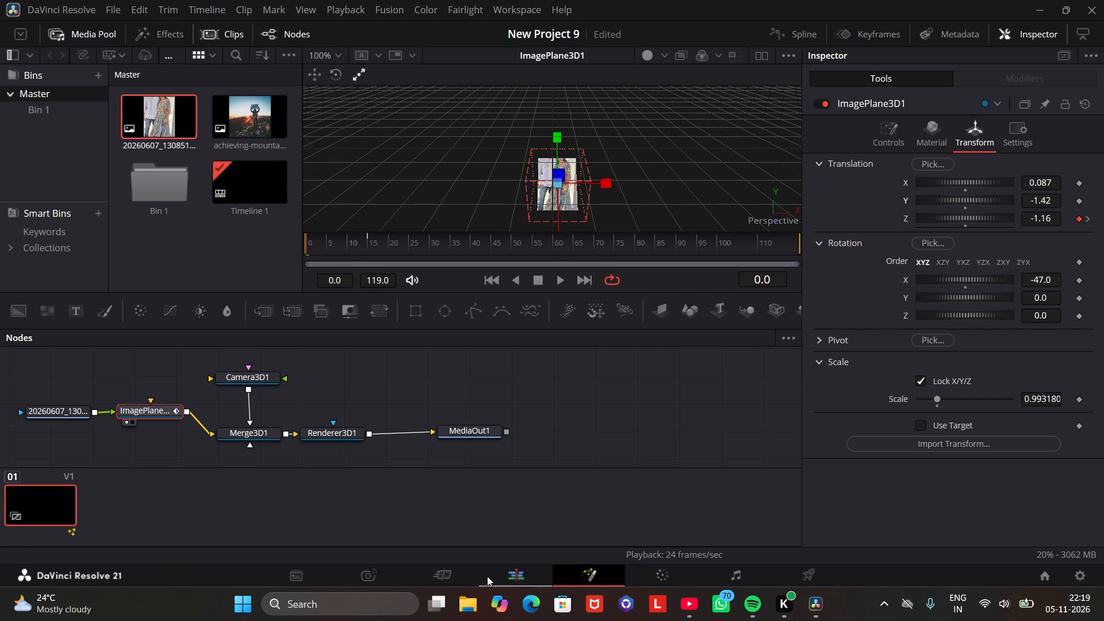
Check the first frame of Timeline 1 on the Cut page.
{"action": "left_click", "coordinate": [443, 581]}
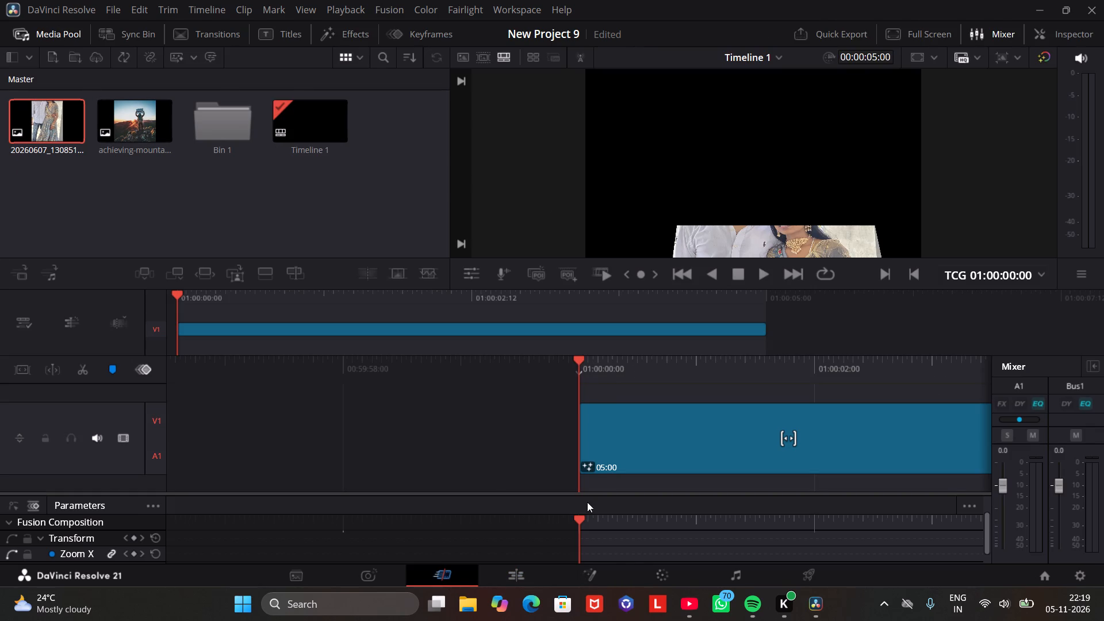
On the Fusion page, raise ImagePlane3D1 to a Y translation of -0.782 at frame 0.
{"action": "left_click", "coordinate": [601, 577]}
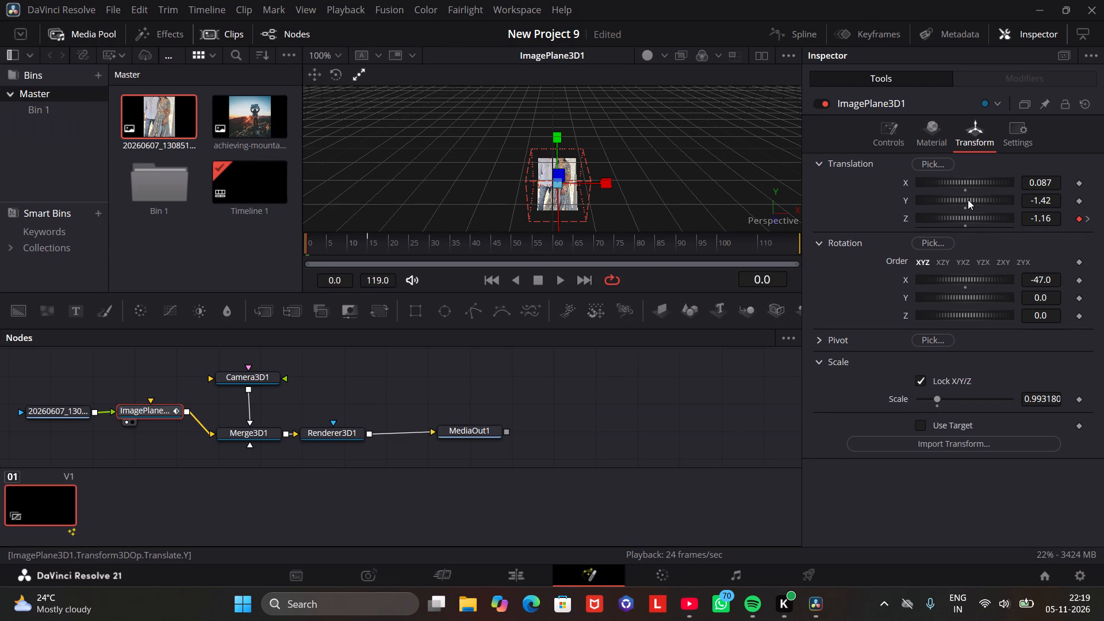
{"action": "left_click_drag", "start_coordinate": [968, 200], "coordinate": [983, 200]}
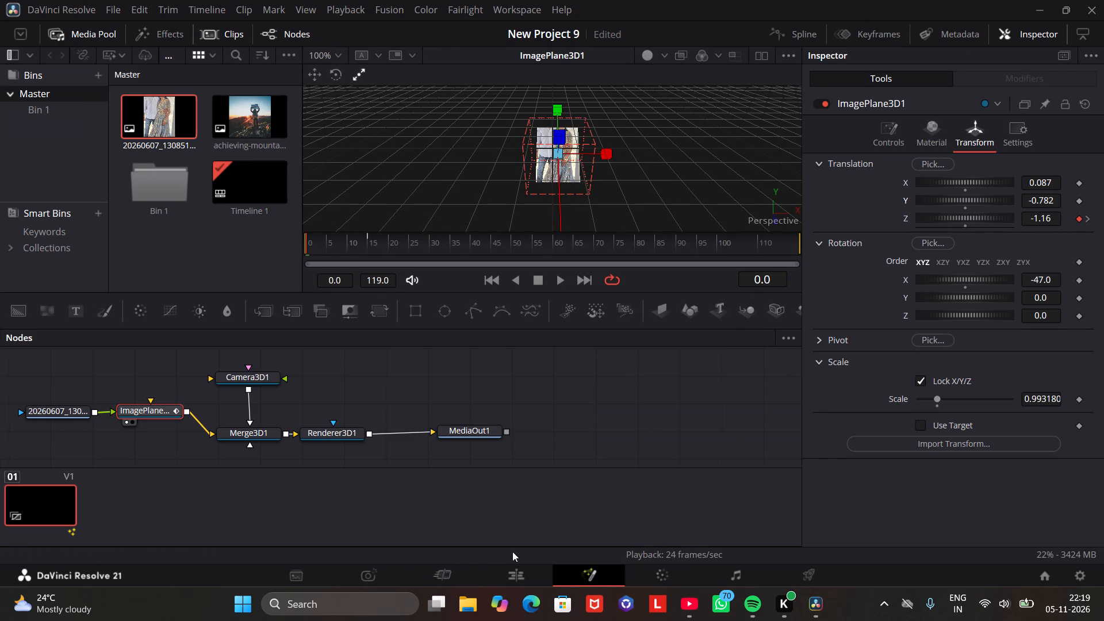
Check the repositioned photo in Timeline 1's first frame on the Cut page and return to the Fusion page.
{"action": "left_click", "coordinate": [443, 576]}
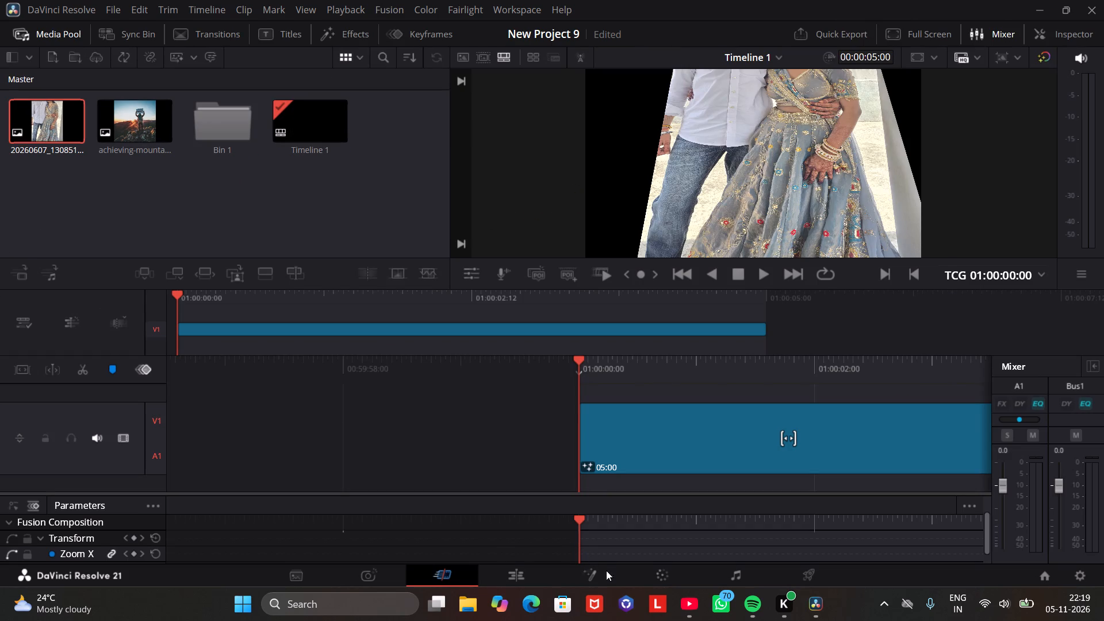
{"action": "left_click", "coordinate": [591, 580]}
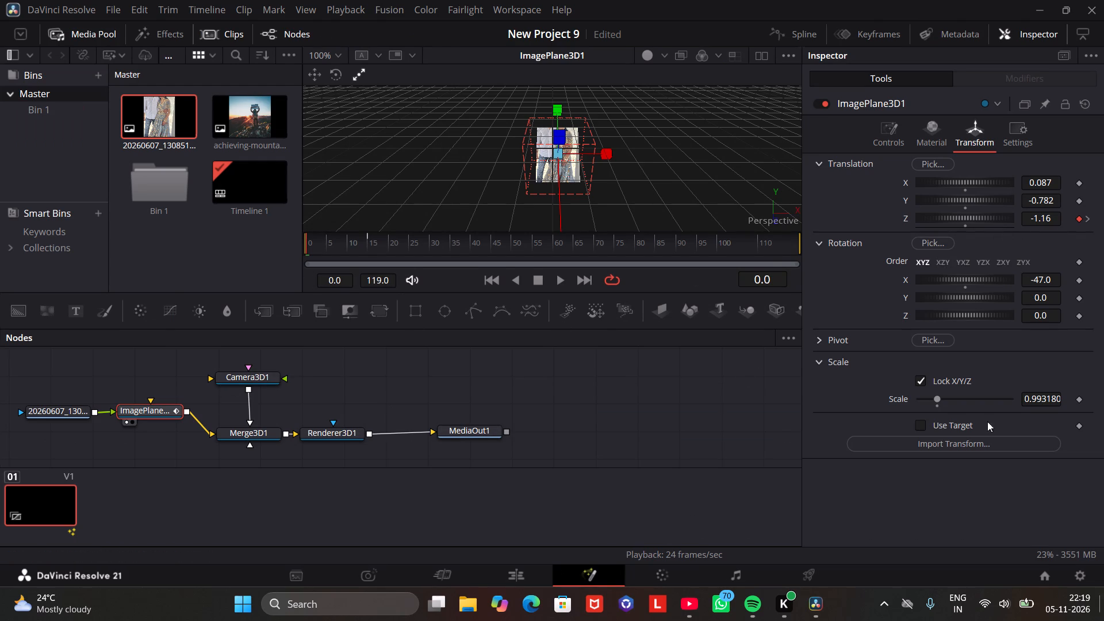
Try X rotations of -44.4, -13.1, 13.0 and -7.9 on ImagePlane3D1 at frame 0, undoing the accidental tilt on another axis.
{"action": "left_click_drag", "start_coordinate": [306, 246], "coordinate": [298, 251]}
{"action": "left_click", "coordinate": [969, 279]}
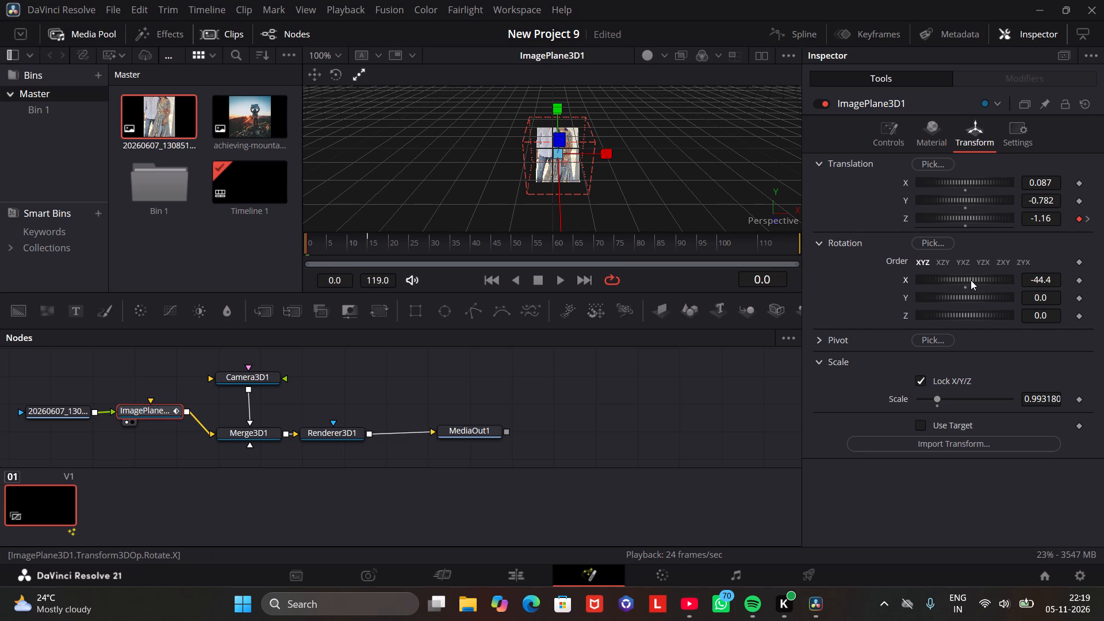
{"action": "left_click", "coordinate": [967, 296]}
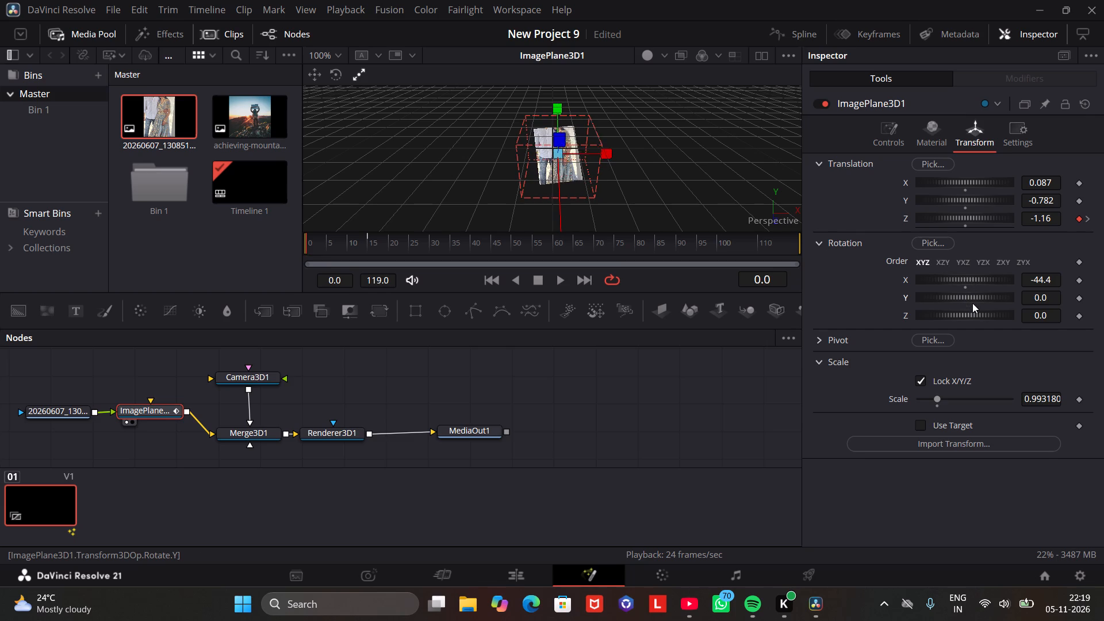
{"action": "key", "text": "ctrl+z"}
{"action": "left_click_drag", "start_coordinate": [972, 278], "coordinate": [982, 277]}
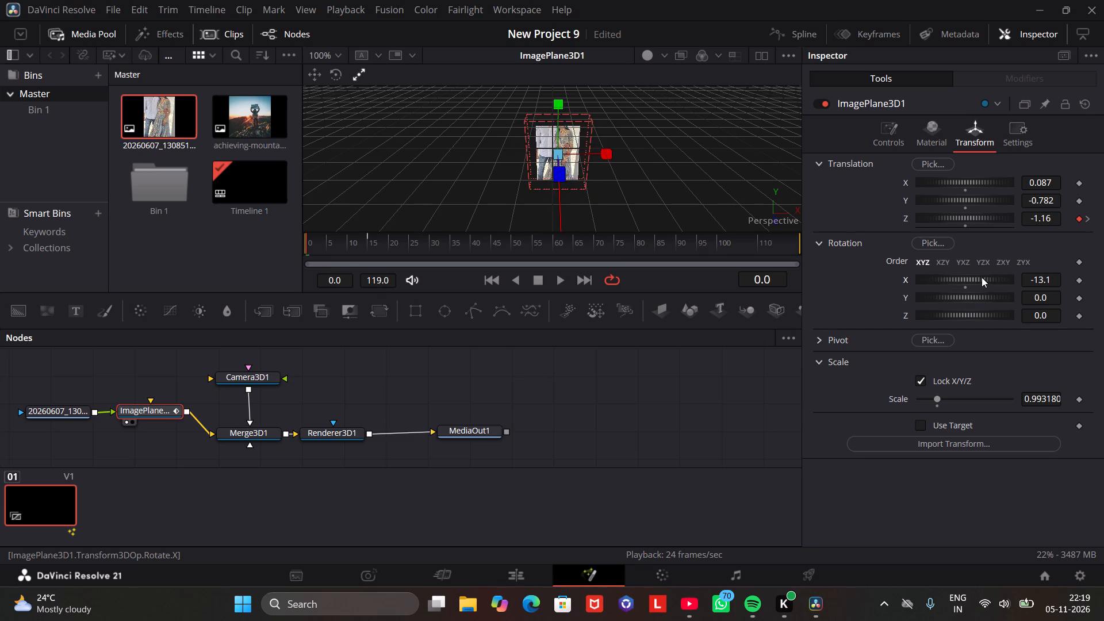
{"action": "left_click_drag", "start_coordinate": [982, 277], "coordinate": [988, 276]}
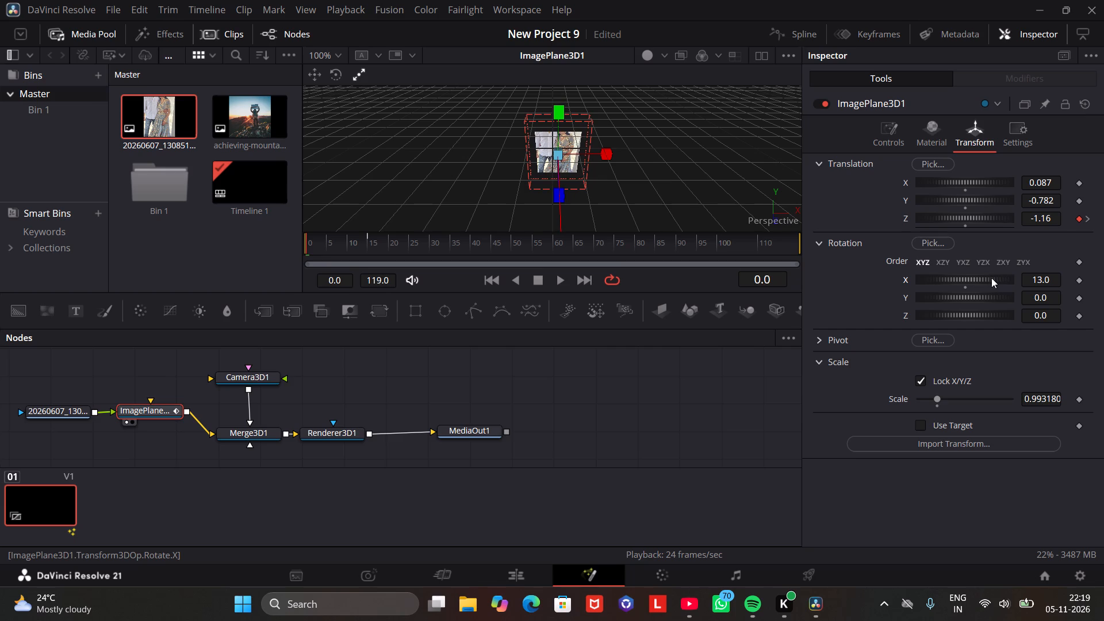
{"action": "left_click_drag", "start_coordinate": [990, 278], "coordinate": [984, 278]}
Set ImagePlane3D1's X rotation to 0.
{"action": "left_click", "coordinate": [1041, 277]}
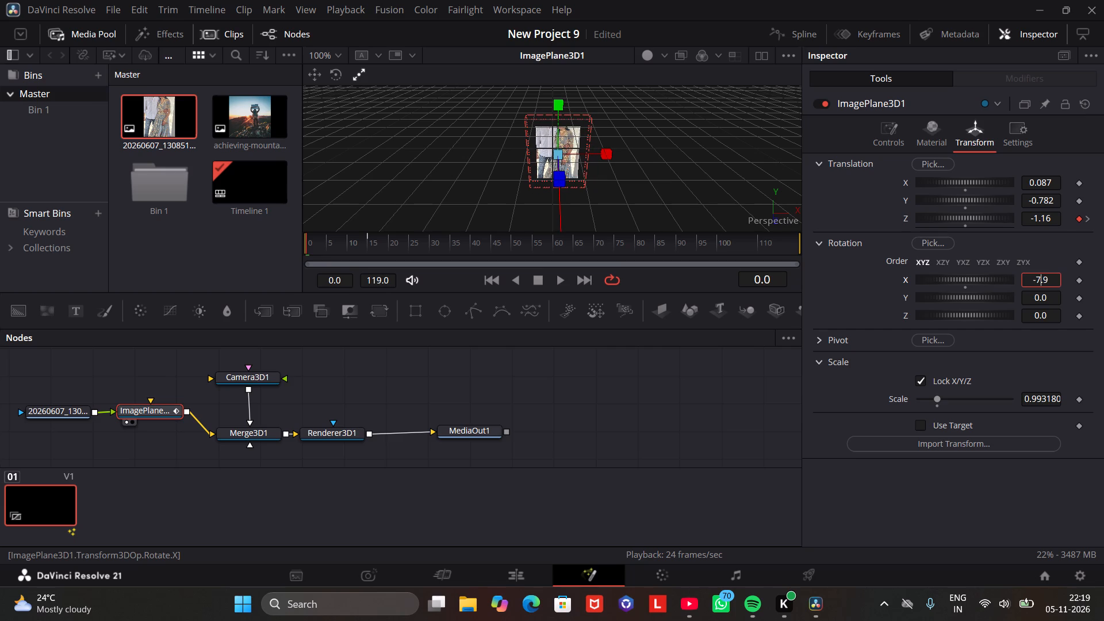
{"action": "key", "text": "0"}
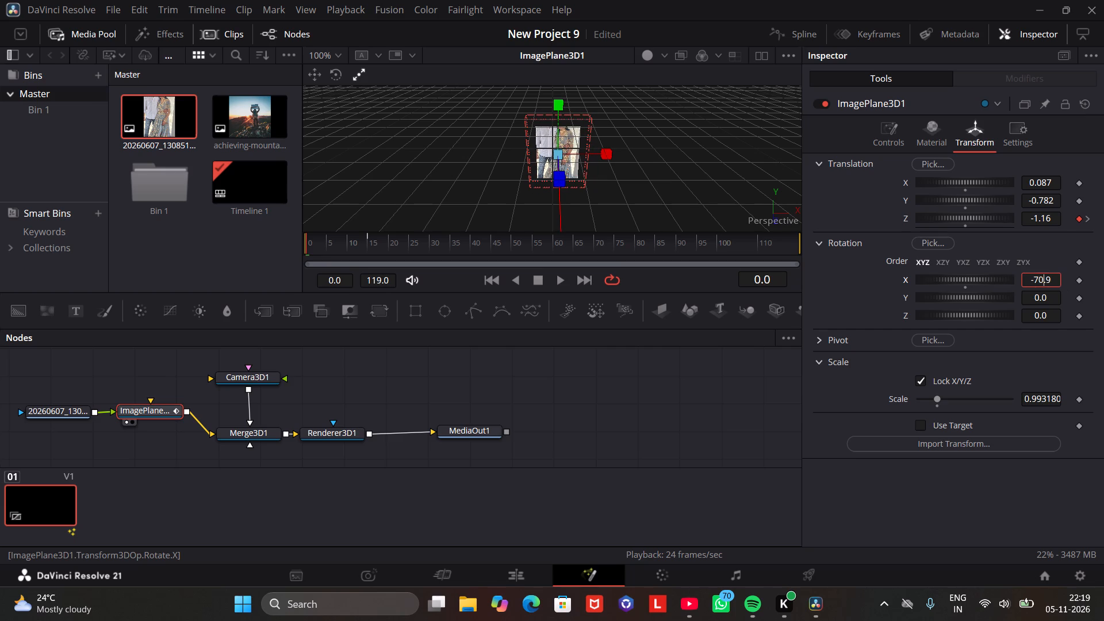
{"action": "left_click", "coordinate": [1055, 281]}
{"action": "key", "text": "BackSpace"}
{"action": "key", "text": "BackSpace"}
{"action": "key", "text": "BackSpace"}
{"action": "key", "text": "BackSpace"}
{"action": "key", "text": "BackSpace"}
{"action": "key", "text": "BackSpace"}
{"action": "key", "text": "BackSpace"}
{"action": "key", "text": "BackSpace"}
{"action": "key", "text": "0"}
{"action": "left_click", "coordinate": [783, 400]}
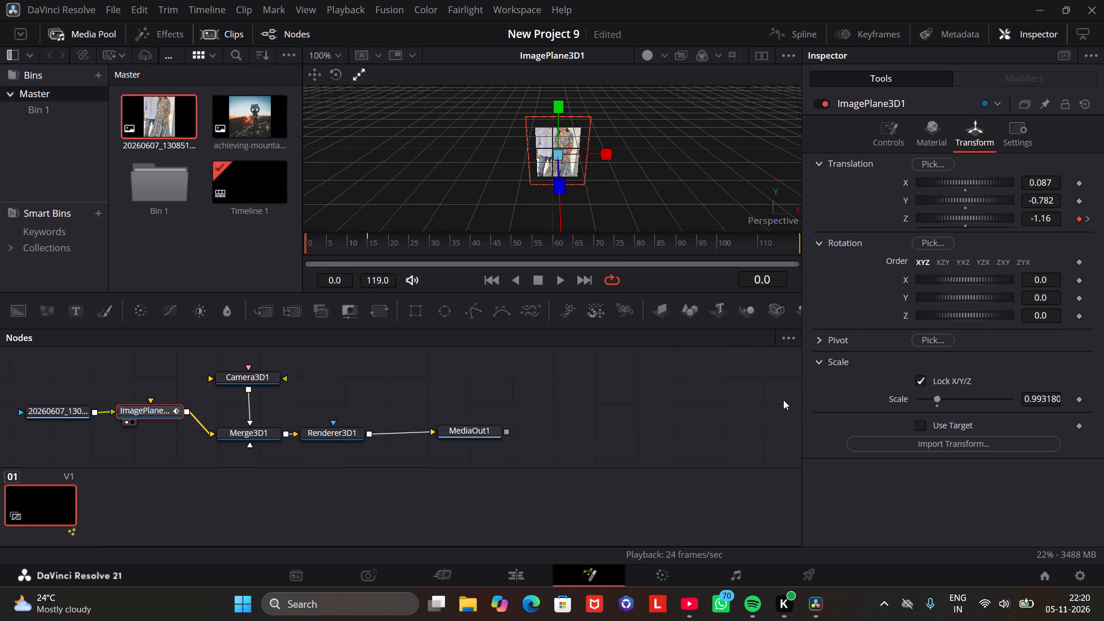
Play Timeline 1 from the start on the Cut page to check the unrotated photo's animation, stopping partway through.
{"action": "left_click", "coordinate": [522, 582]}
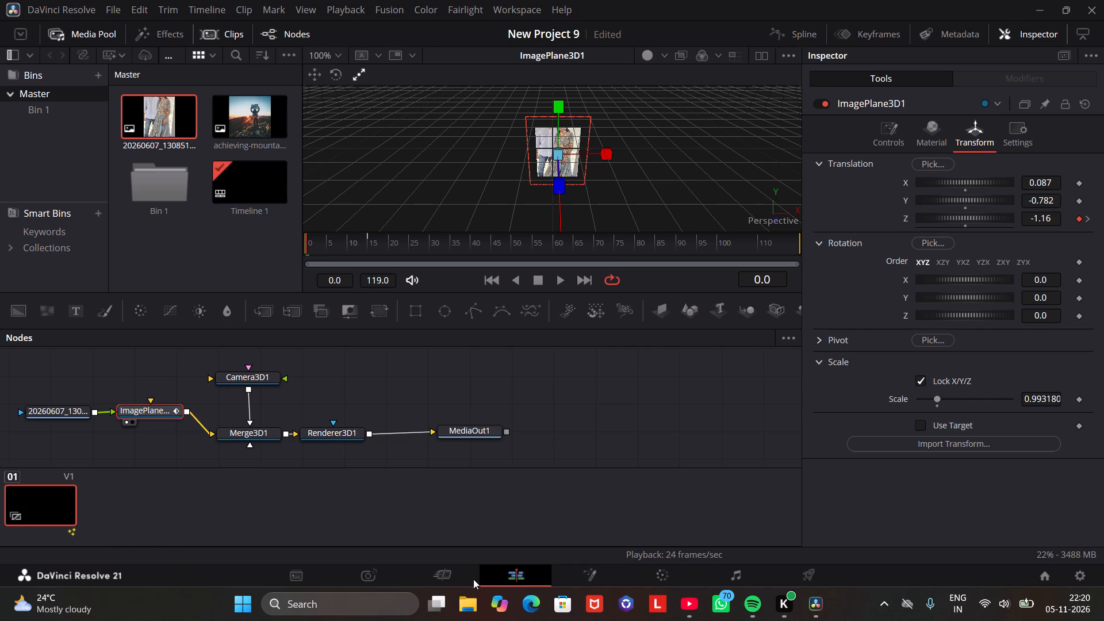
{"action": "left_click", "coordinate": [445, 578]}
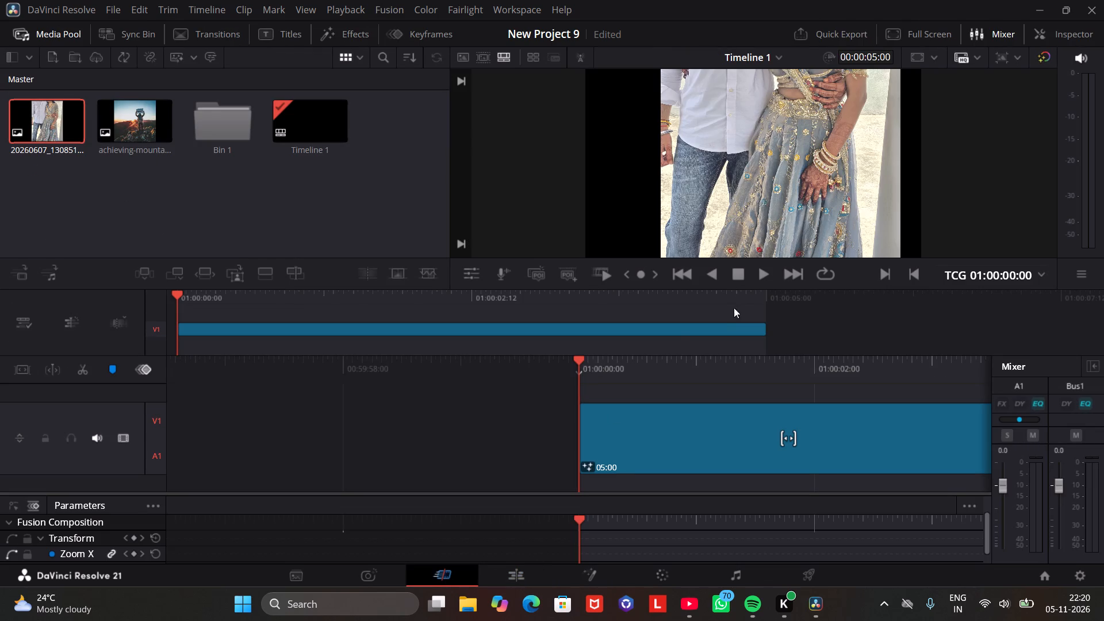
{"action": "left_click", "coordinate": [765, 274]}
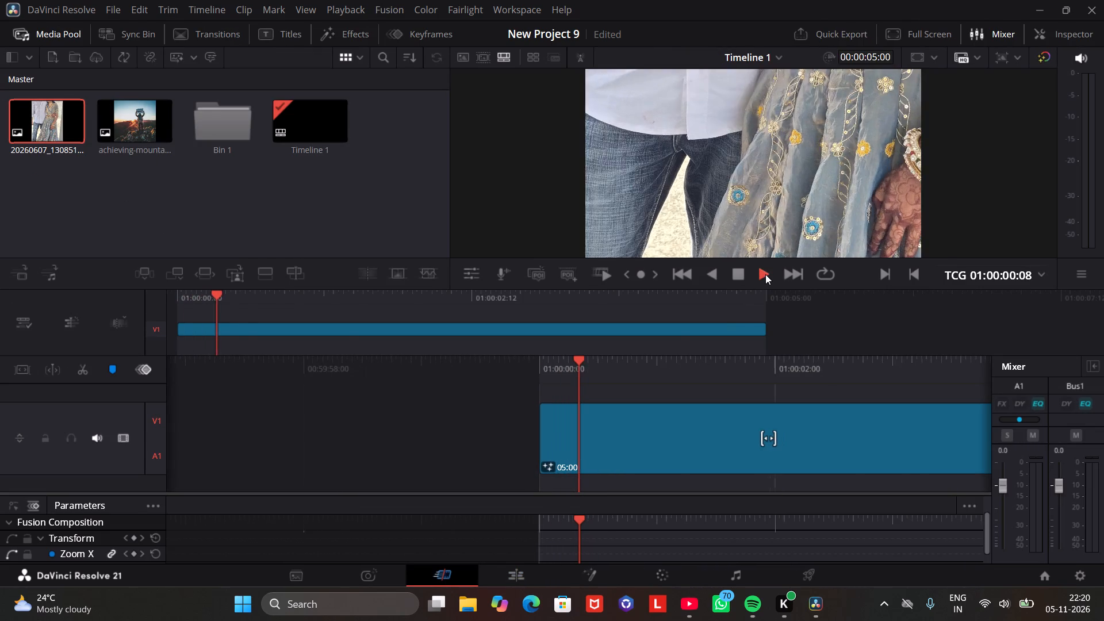
{"action": "left_click", "coordinate": [741, 274]}
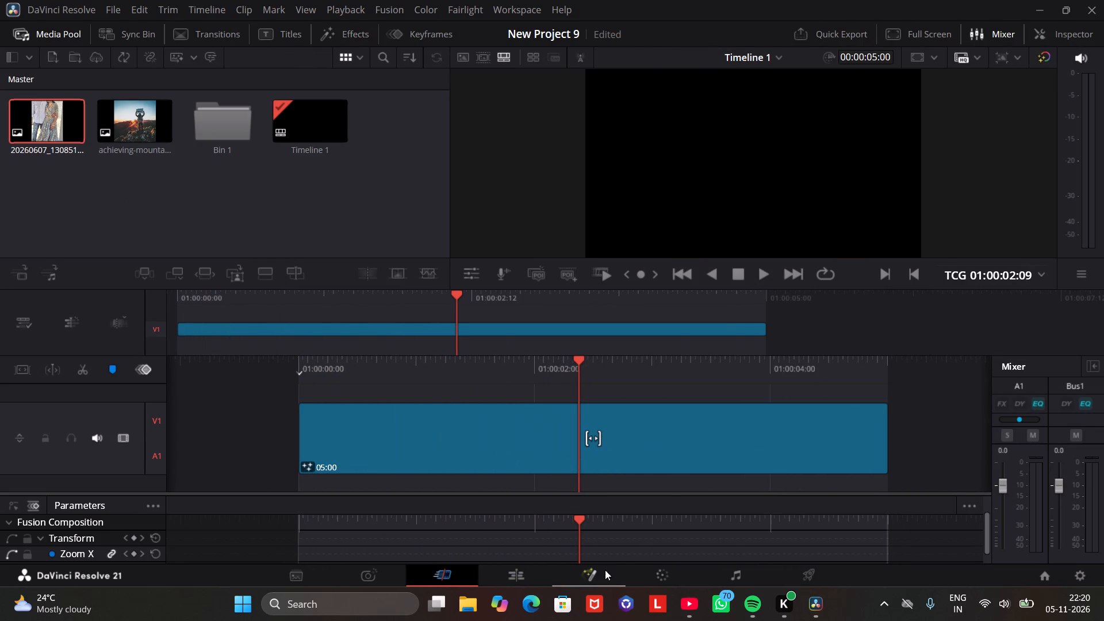
Return to the Fusion page and close the DaVinci Resolve window.
{"action": "left_click", "coordinate": [605, 571]}
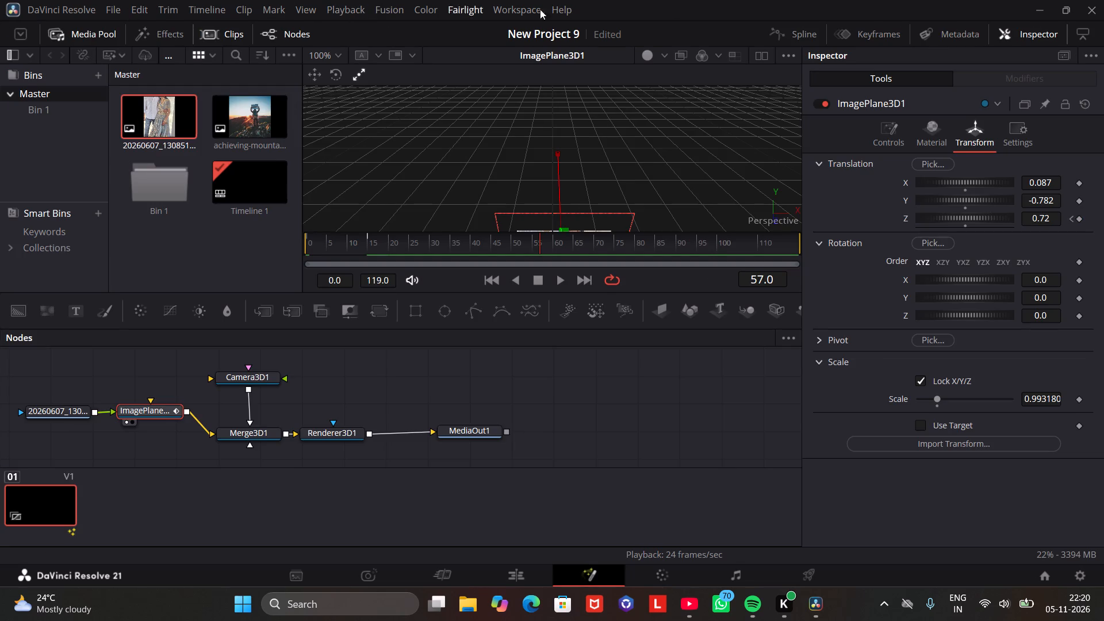
{"action": "left_click", "coordinate": [1094, 7]}
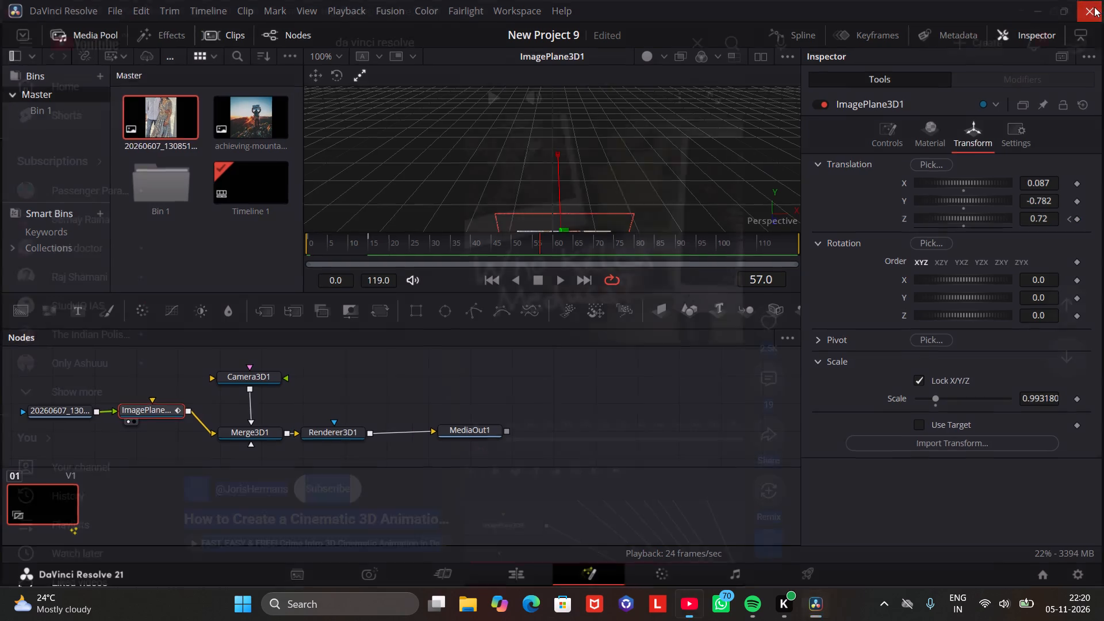